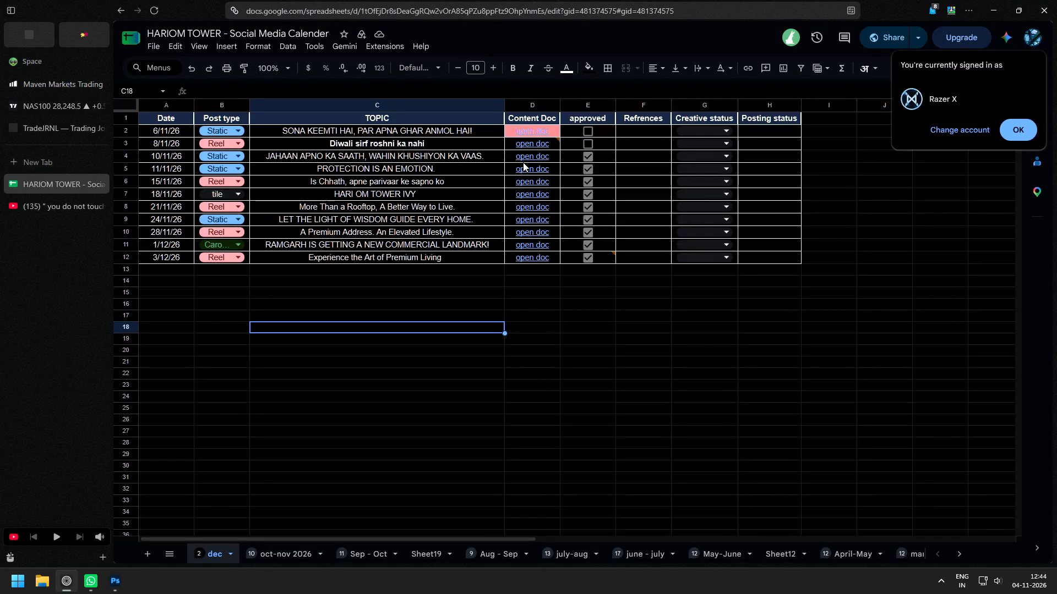
# Set the creative status of the 10/11/26 static post to In process.
pyautogui.click(710, 153)
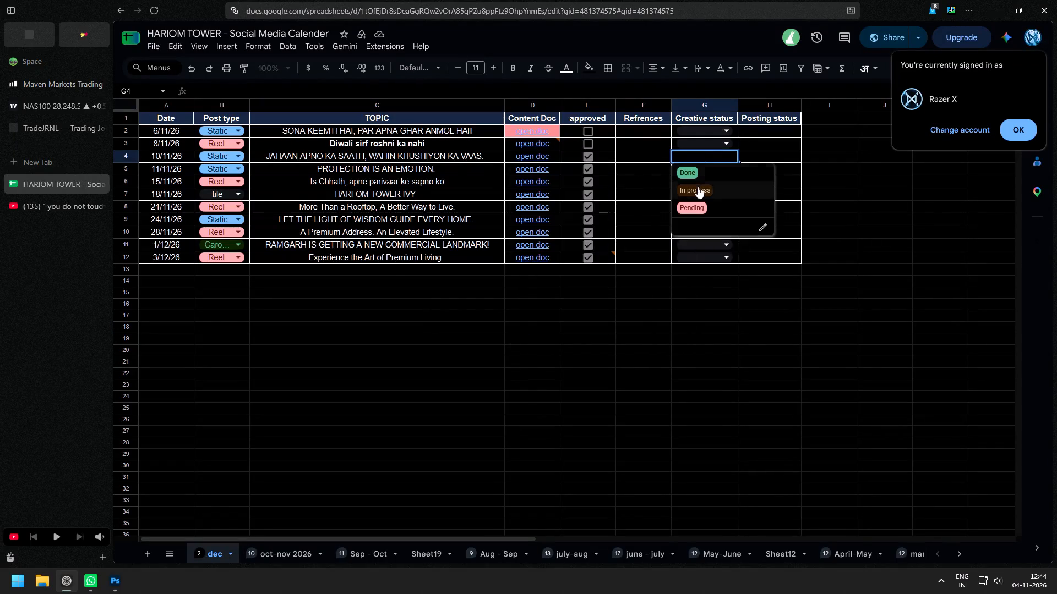
pyautogui.click(695, 188)
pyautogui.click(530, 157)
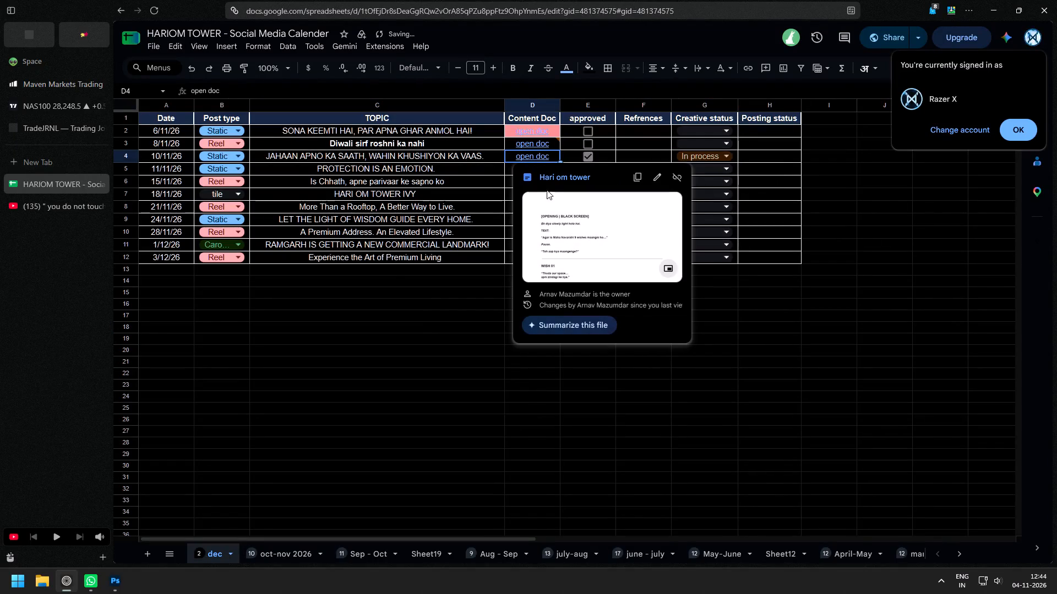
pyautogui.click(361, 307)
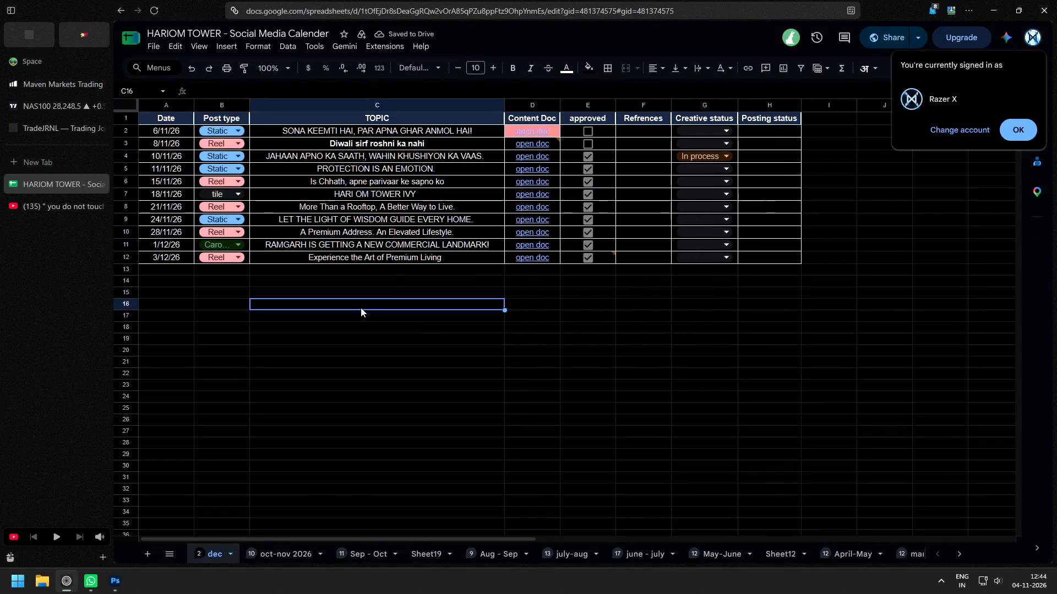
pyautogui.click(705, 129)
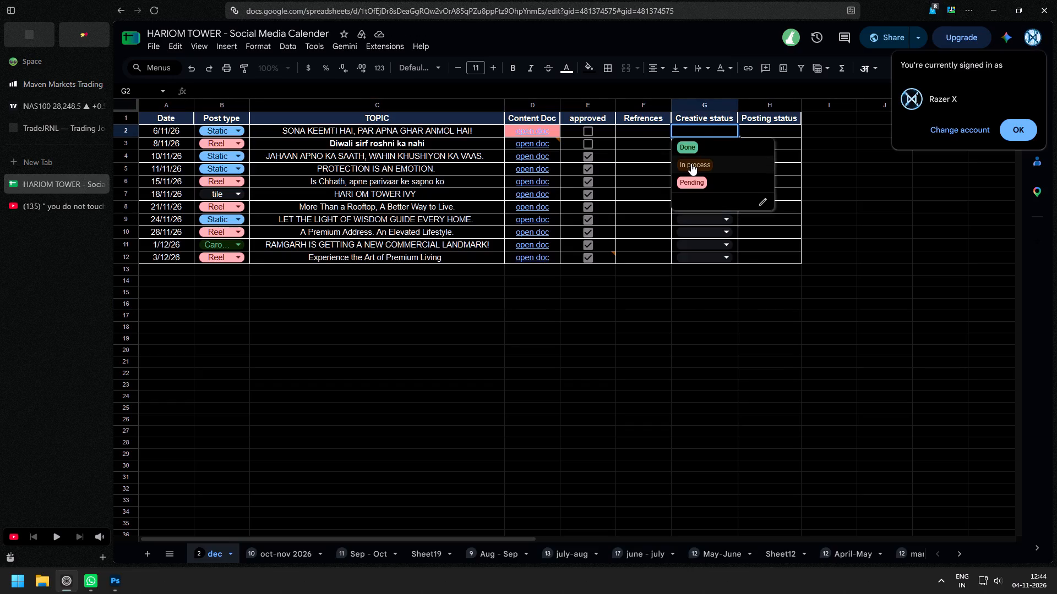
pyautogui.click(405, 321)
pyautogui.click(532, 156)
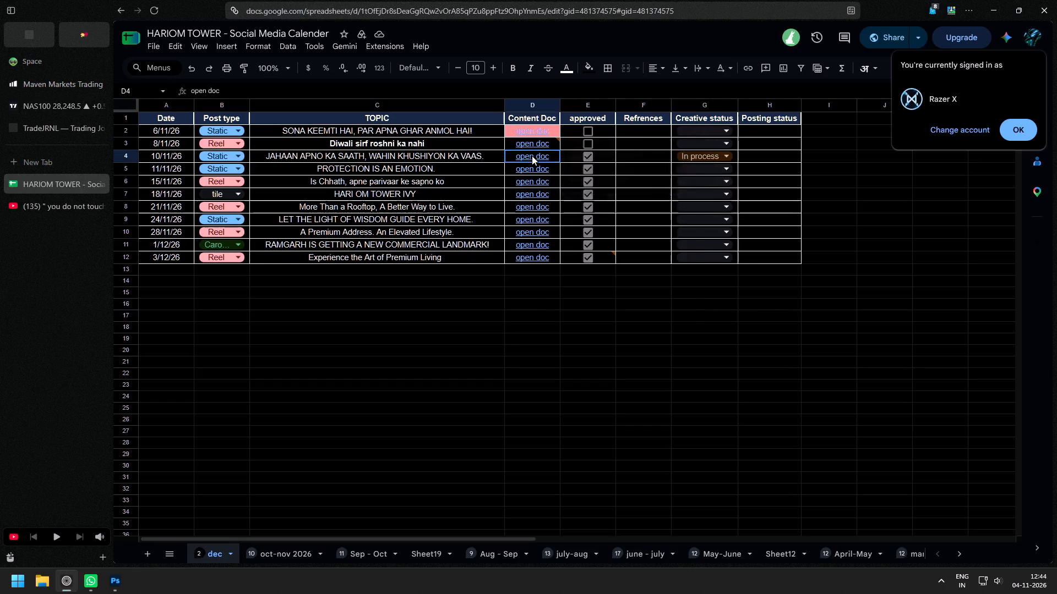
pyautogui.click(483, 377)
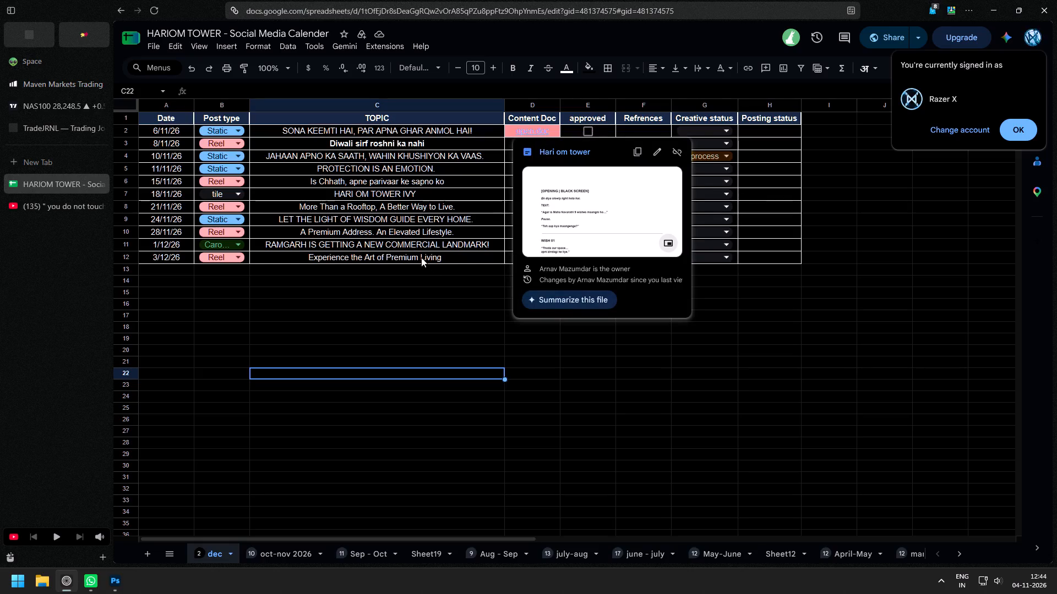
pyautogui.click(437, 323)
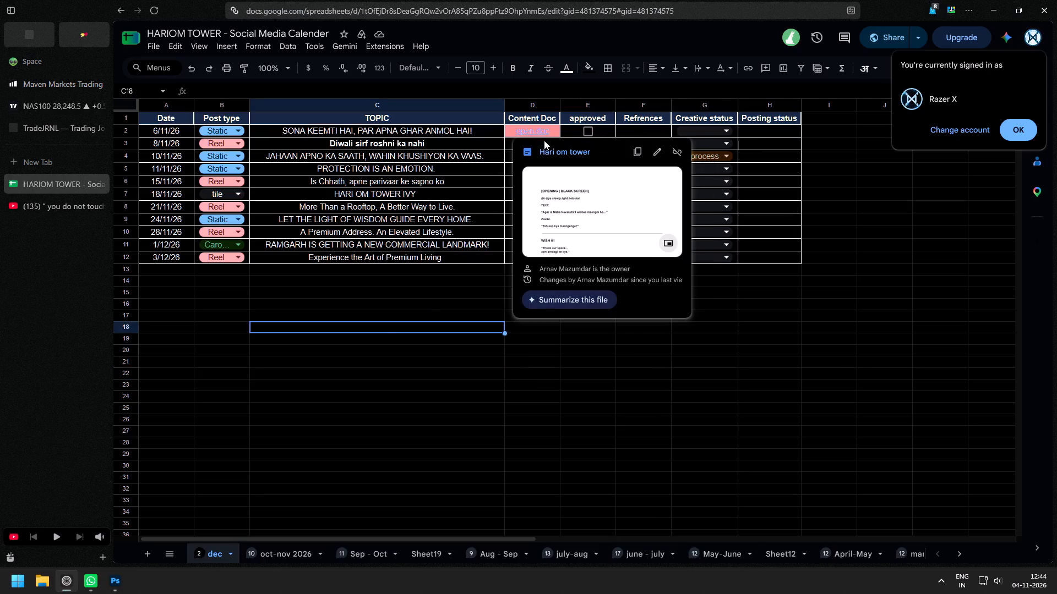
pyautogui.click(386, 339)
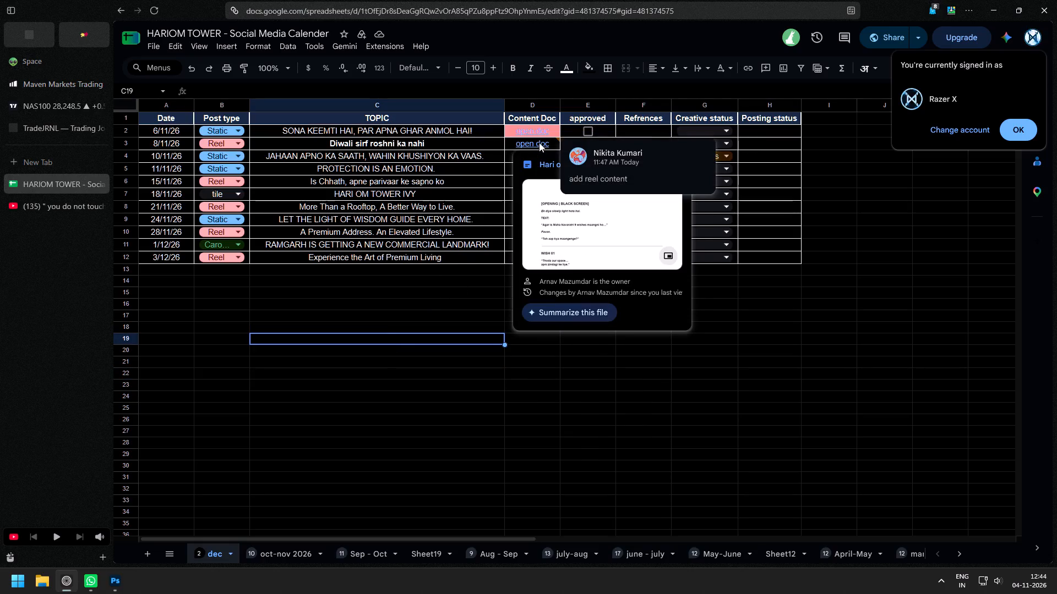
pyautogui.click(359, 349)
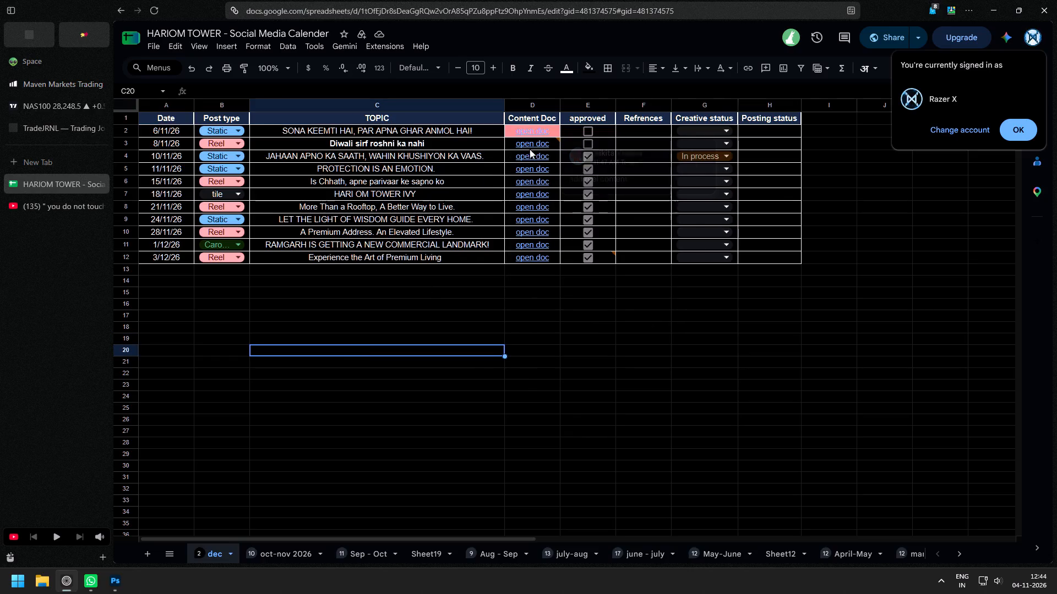
# Open the content doc linked to the 10/11/26 static post.
pyautogui.click(521, 156)
pyautogui.click(561, 176)
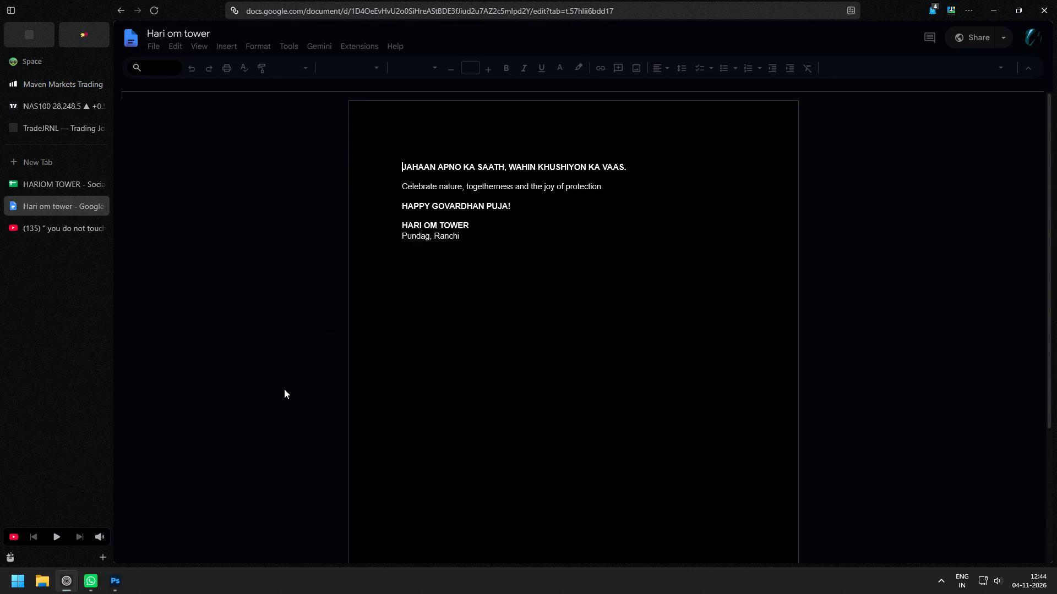
pyautogui.click(462, 227)
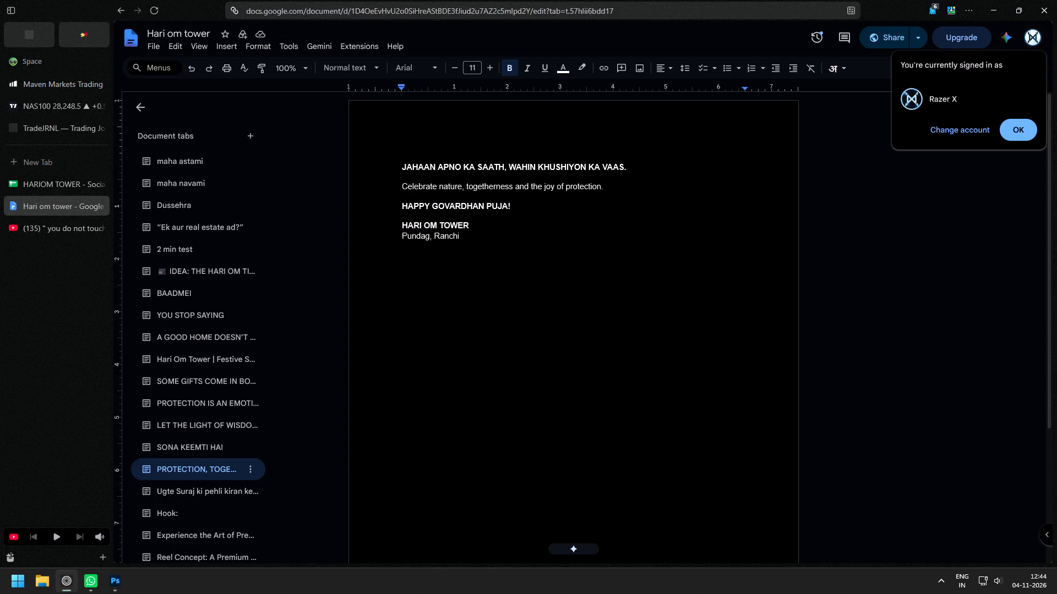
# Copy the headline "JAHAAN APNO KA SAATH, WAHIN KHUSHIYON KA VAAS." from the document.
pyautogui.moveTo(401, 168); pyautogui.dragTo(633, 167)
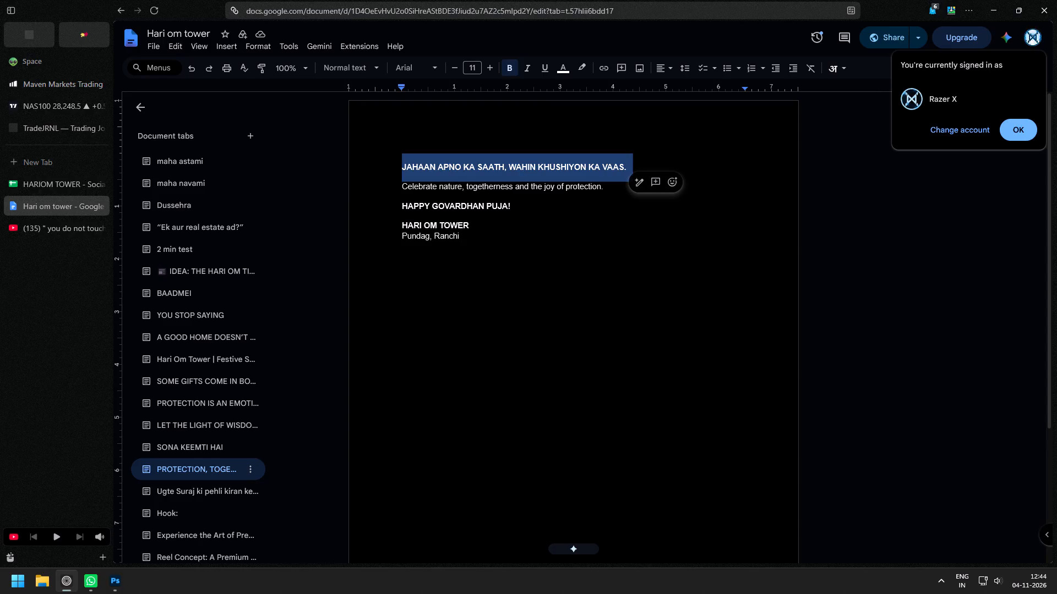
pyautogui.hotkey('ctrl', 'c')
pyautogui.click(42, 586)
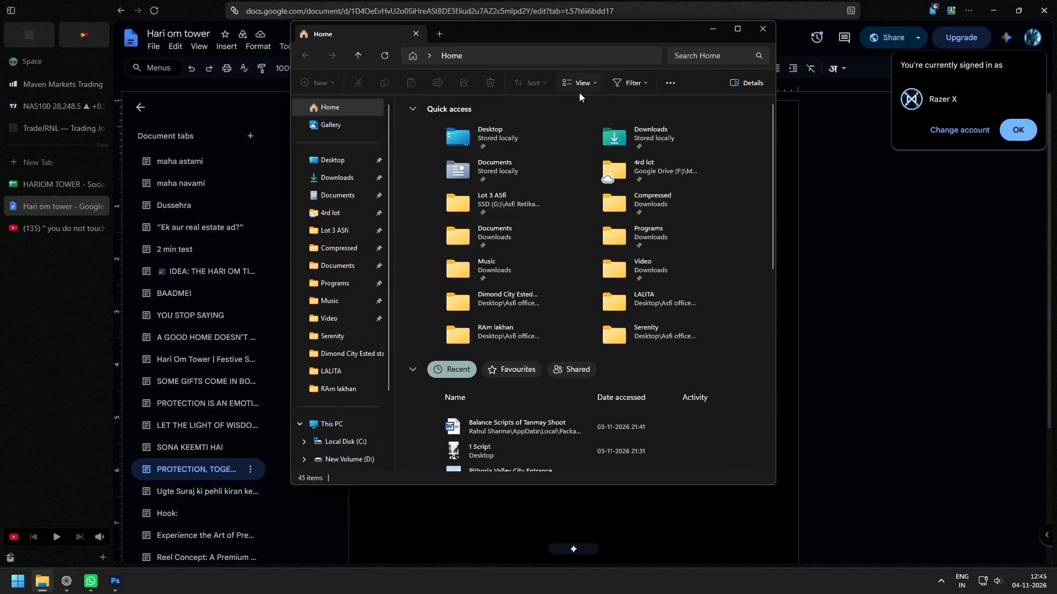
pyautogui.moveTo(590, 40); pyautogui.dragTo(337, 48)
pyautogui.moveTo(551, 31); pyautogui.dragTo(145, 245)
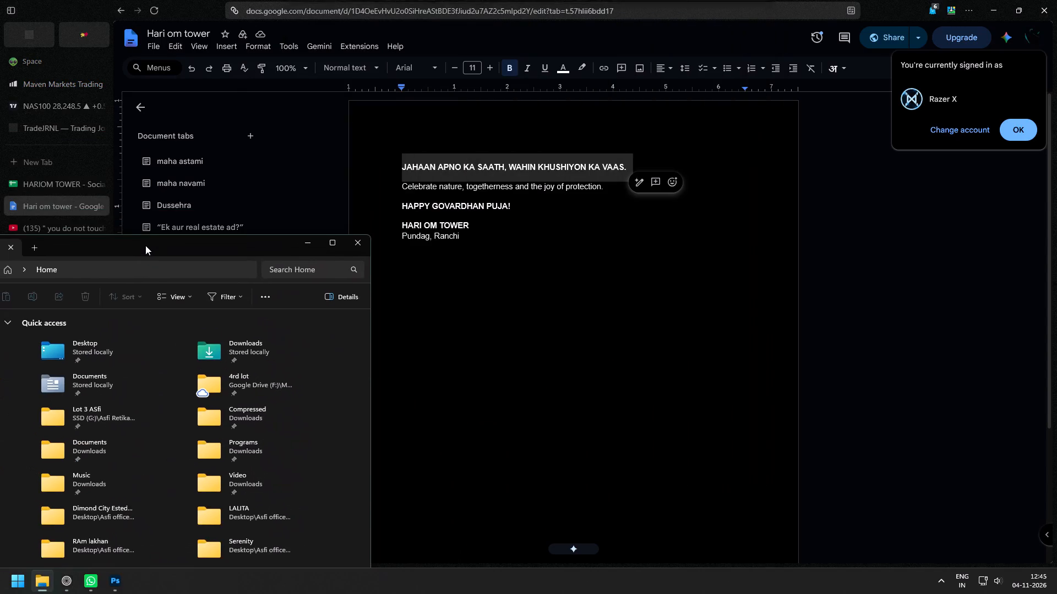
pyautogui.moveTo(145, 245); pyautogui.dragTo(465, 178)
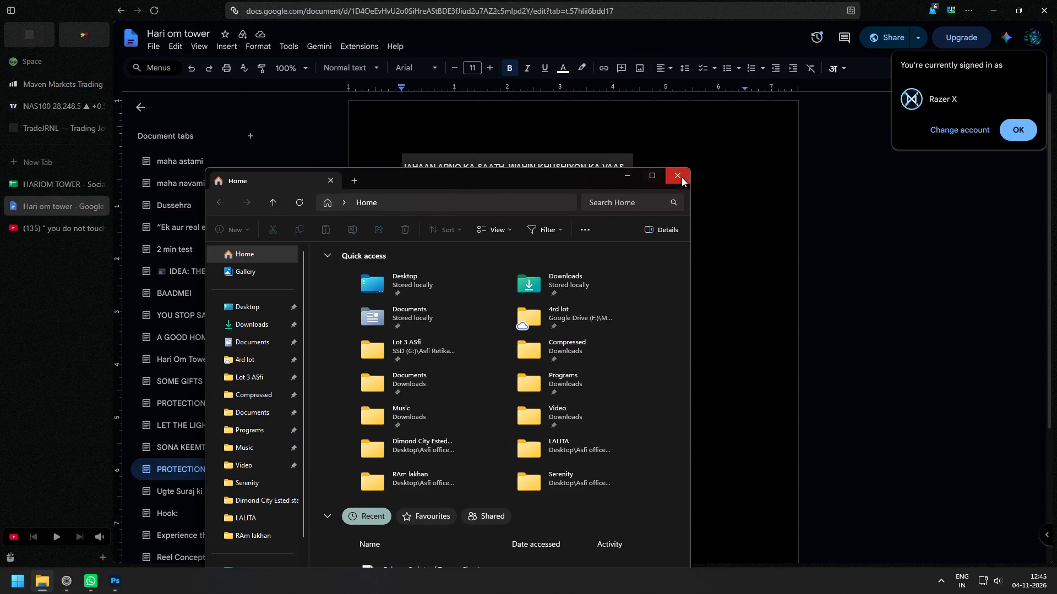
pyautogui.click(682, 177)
# Copy the word GOVARDHAN from the document's greeting line.
pyautogui.doubleClick(462, 204)
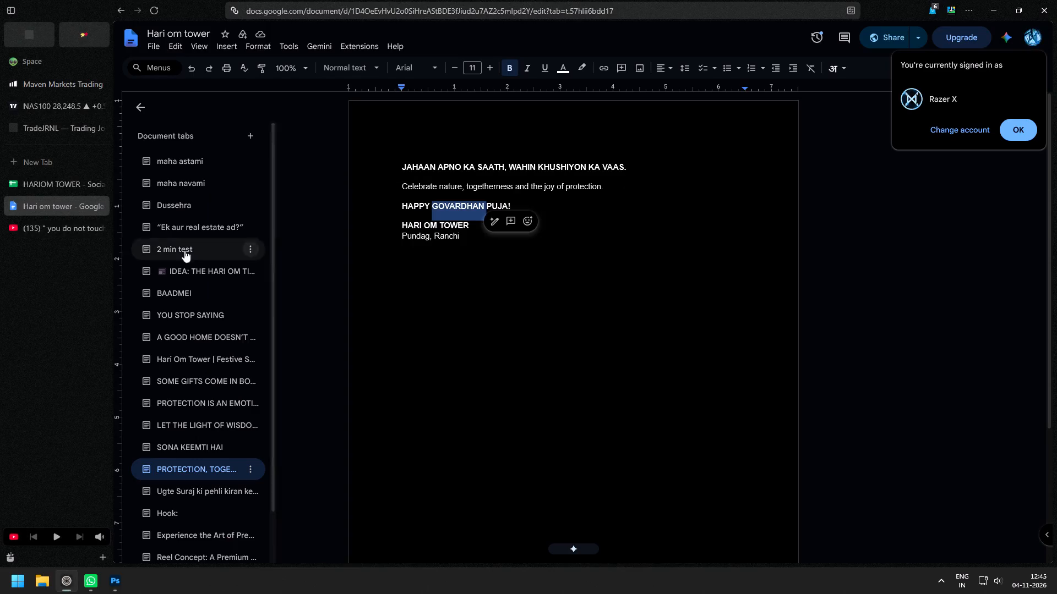
pyautogui.hotkey('ctrl', 'c')
# Open Pinterest in a new browser tab from the previously visited search page.
pyautogui.click(46, 167)
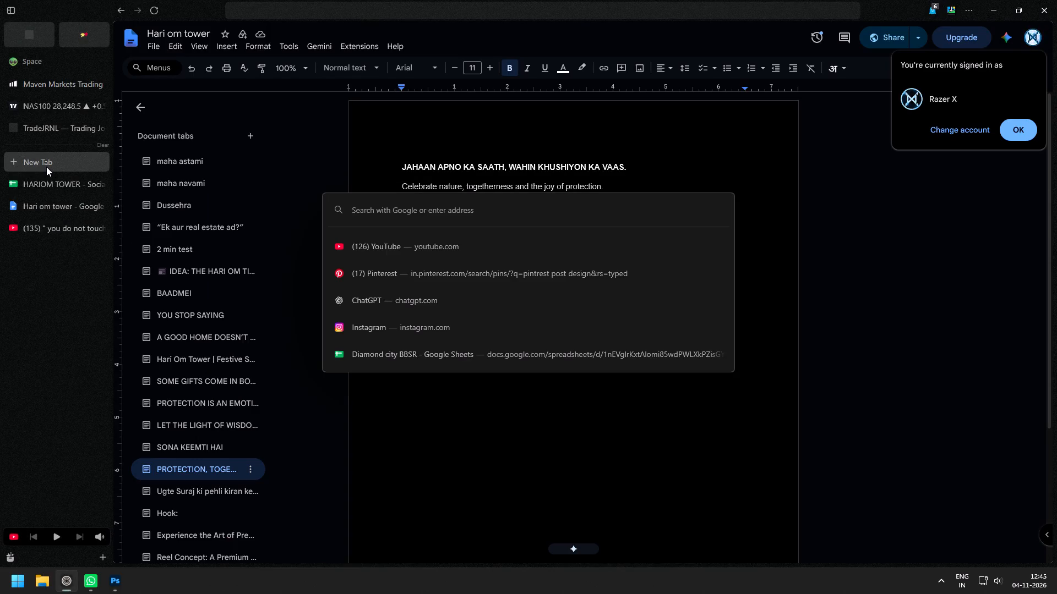
pyautogui.write('pin')
pyautogui.press('Down')
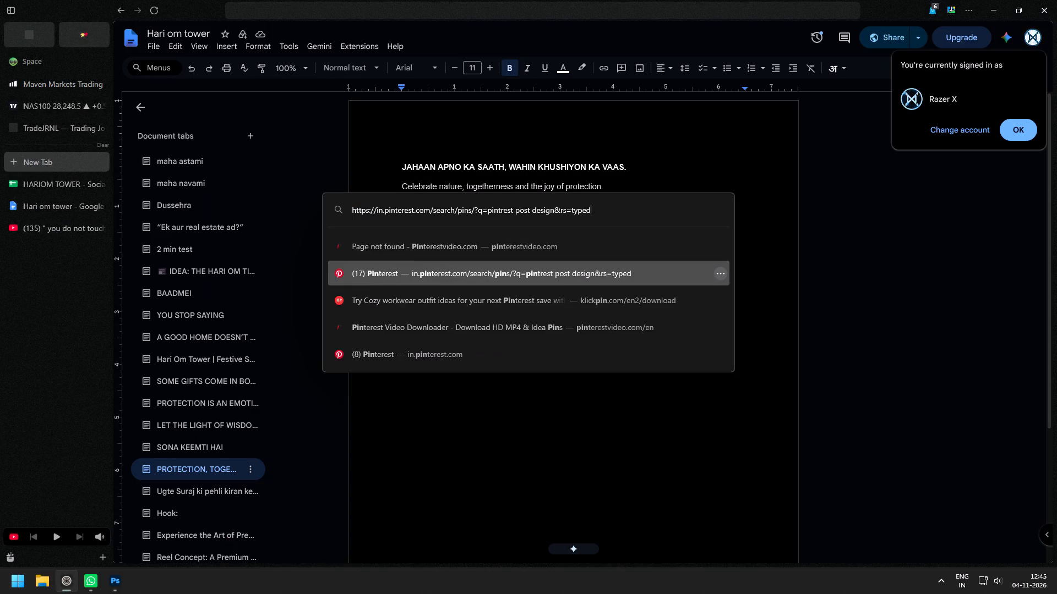
pyautogui.press('Return')
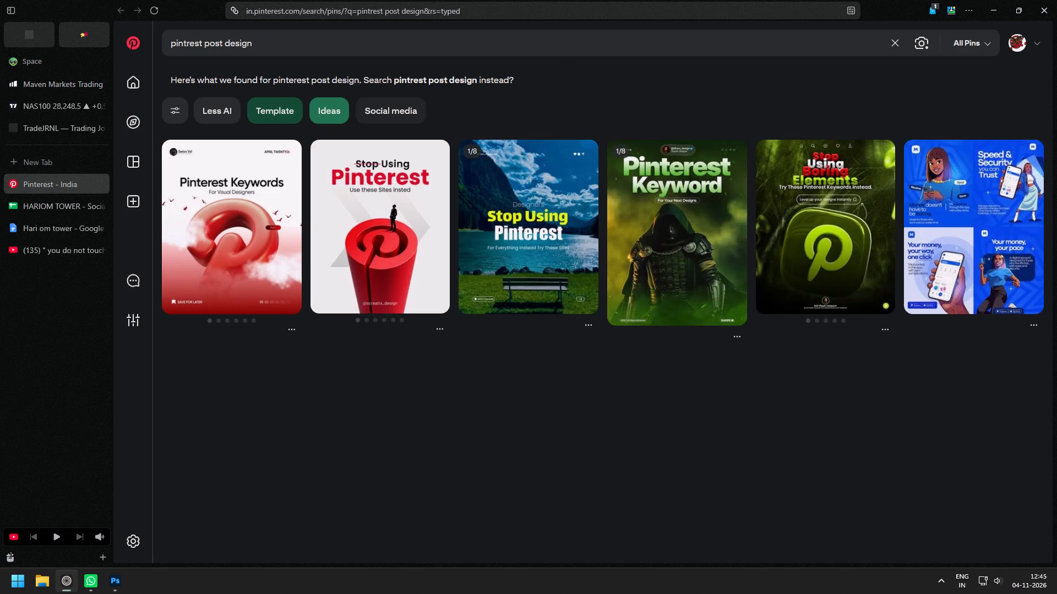
# Search Pinterest for "GOVARDHAN puja design", reusing the copied festival name.
pyautogui.click(277, 42)
pyautogui.moveTo(299, 43); pyautogui.dragTo(145, 35)
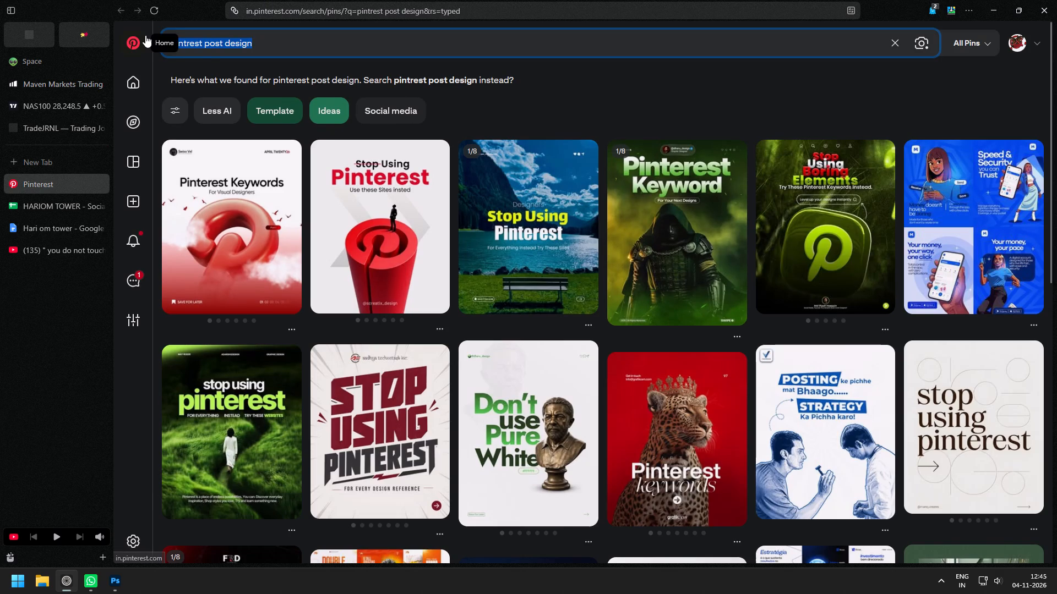
pyautogui.hotkey('ctrl', 'v')
pyautogui.write('puja')
pyautogui.press('space')
pyautogui.write('design')
pyautogui.press('space')
pyautogui.press('Return')
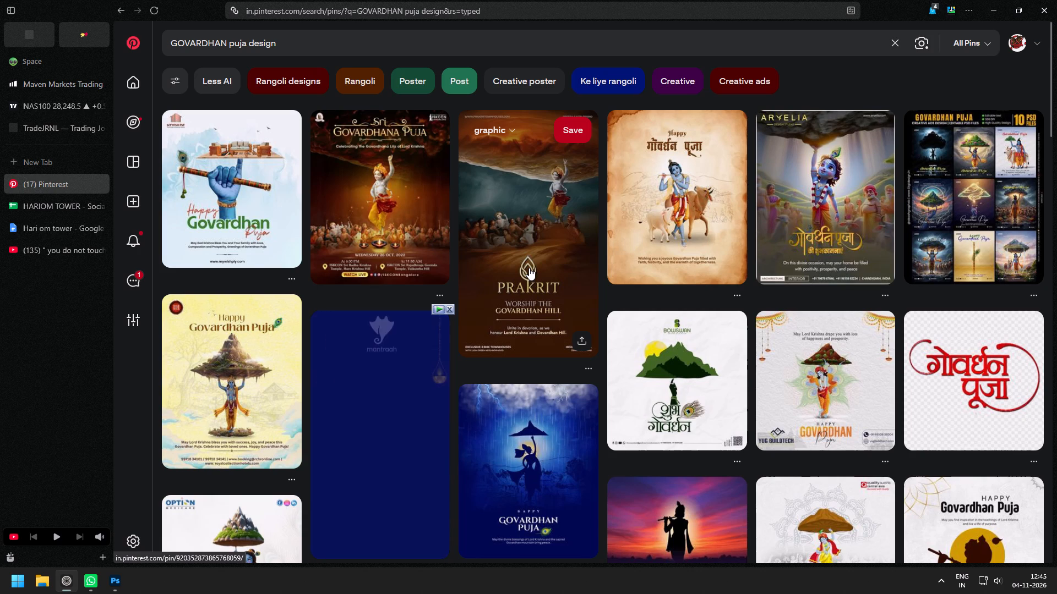
# Look through the Govardhan Puja search results for poster design references.
pyautogui.scroll(-2, 529, 268)
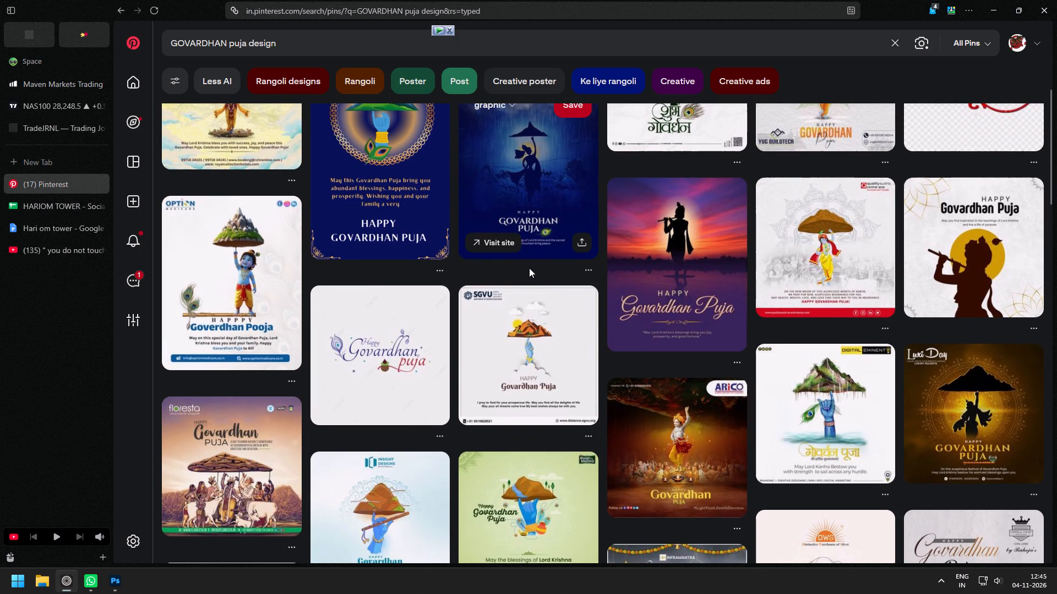
pyautogui.scroll(-2, 529, 268)
pyautogui.scroll(-2, 415, 303)
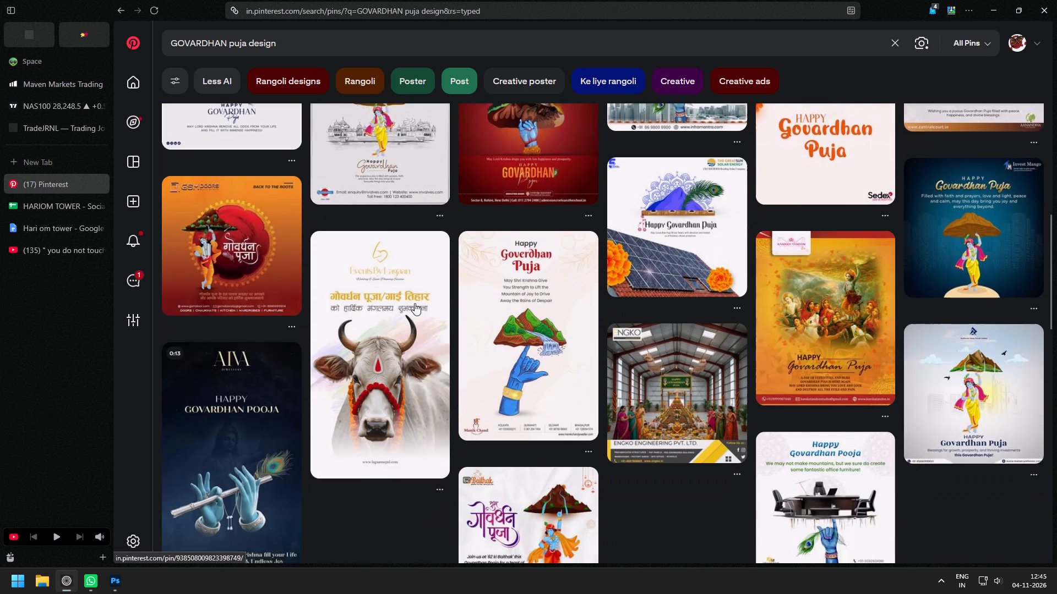
pyautogui.scroll(-3, 415, 303)
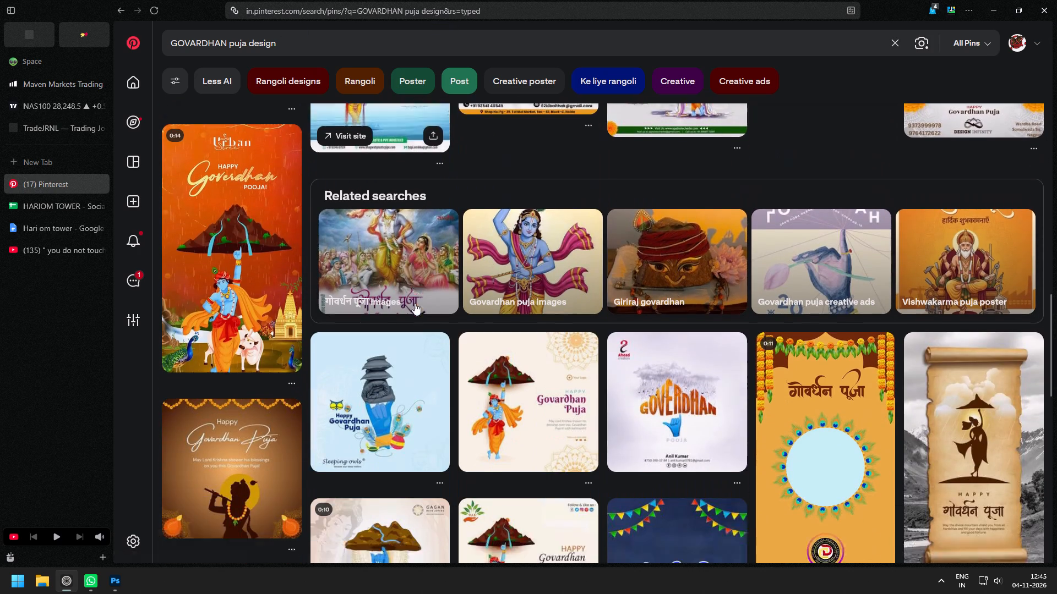
pyautogui.scroll(-1, 415, 303)
pyautogui.scroll(1, 415, 303)
pyautogui.scroll(-3, 415, 303)
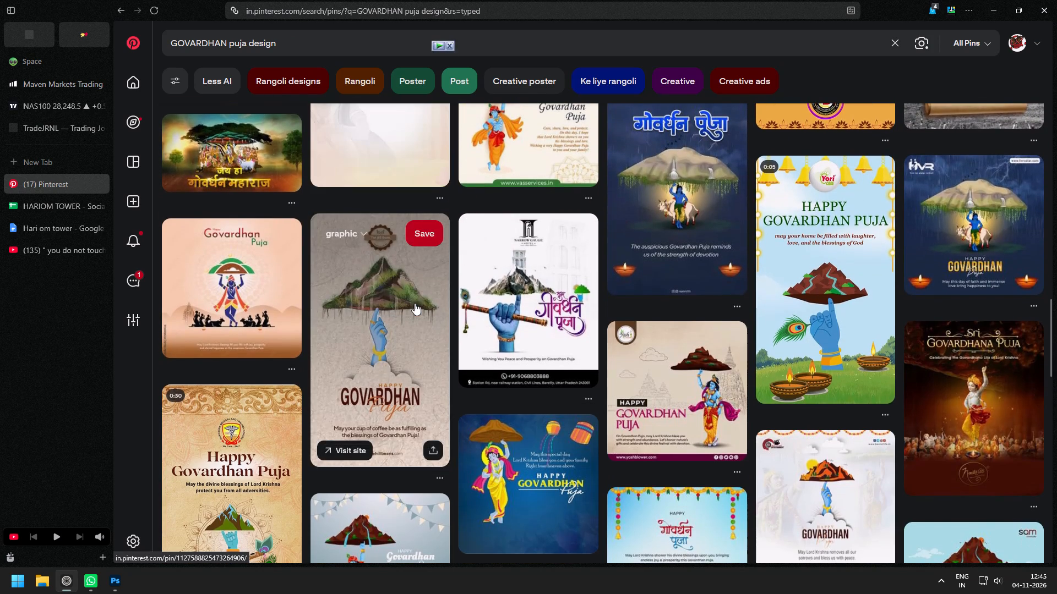
pyautogui.scroll(-3, 415, 303)
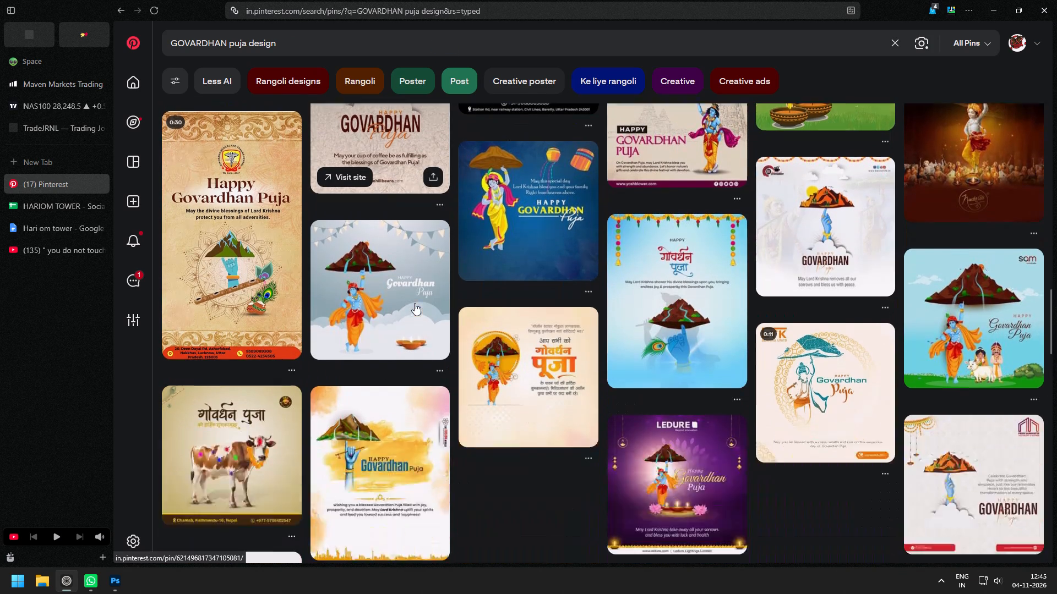
pyautogui.scroll(-2, 415, 303)
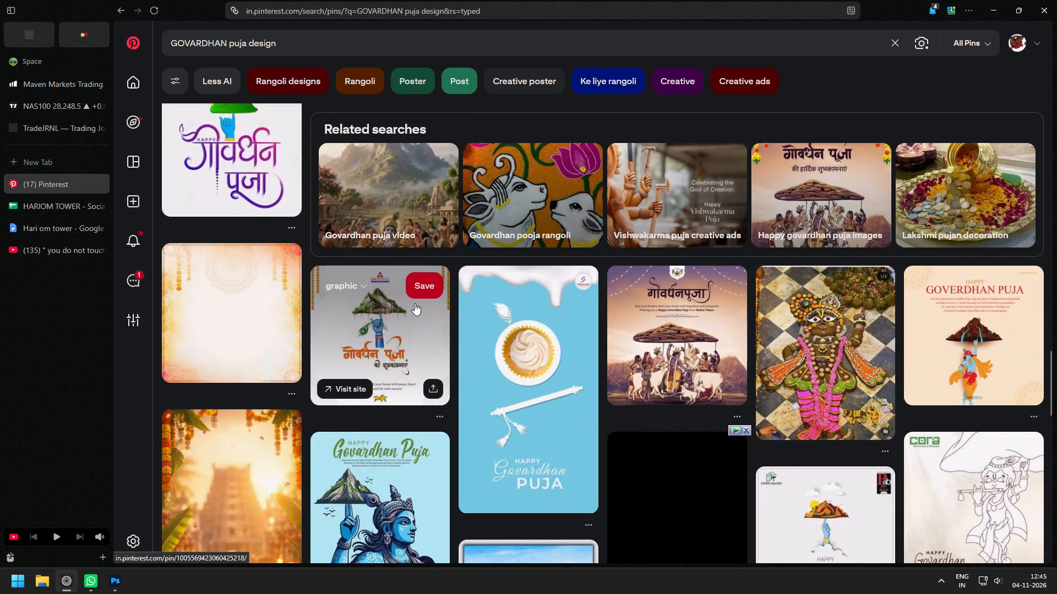
pyautogui.scroll(-3, 415, 303)
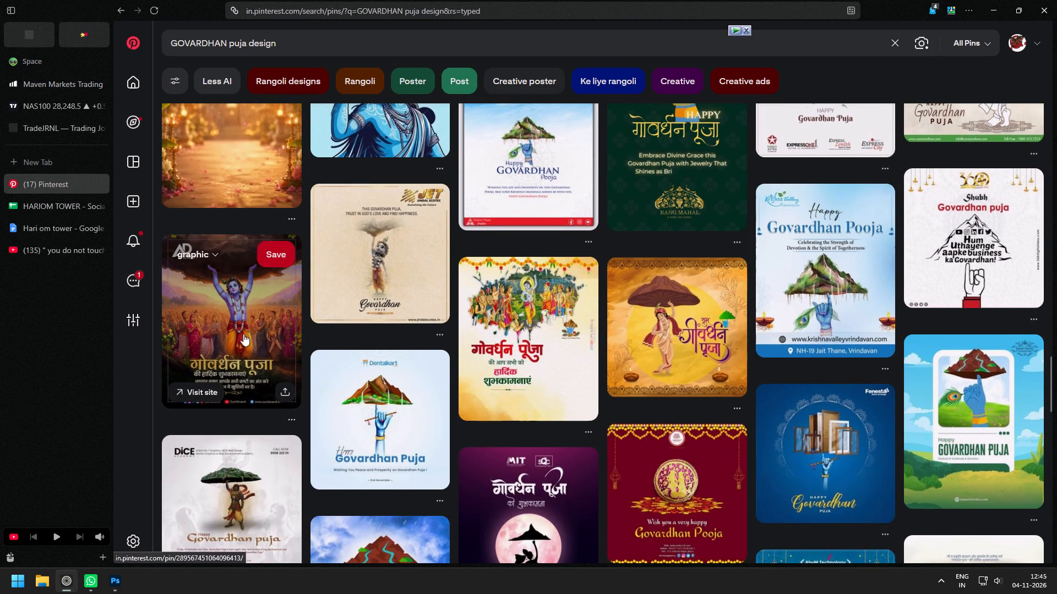
# Examine the Hindi Govardhan Puja pin of Krishna lifting the hill and its related designs, and return to the search results.
pyautogui.click(239, 320)
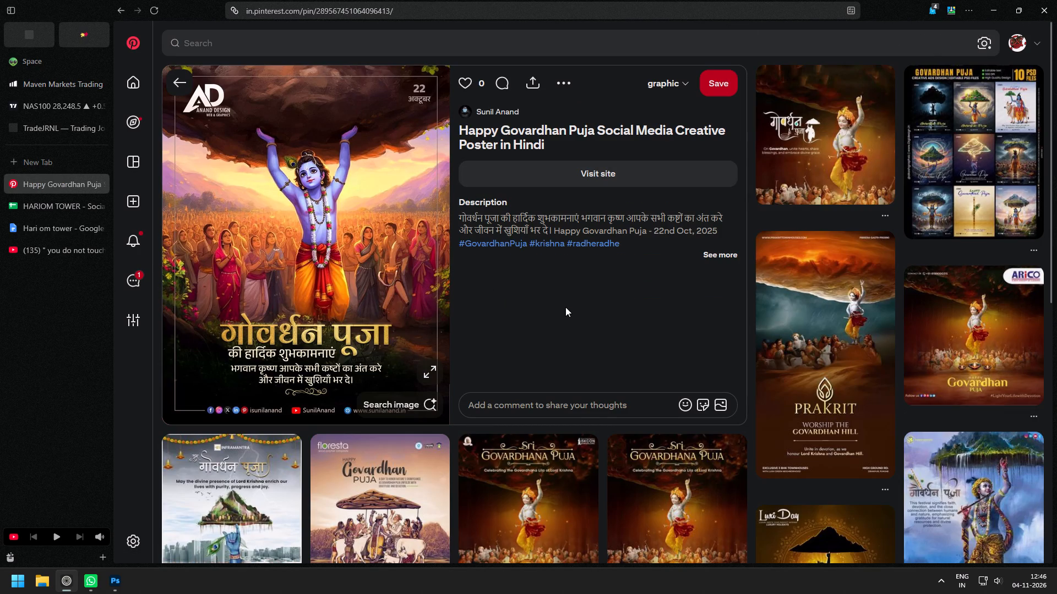
pyautogui.scroll(-2, 565, 307)
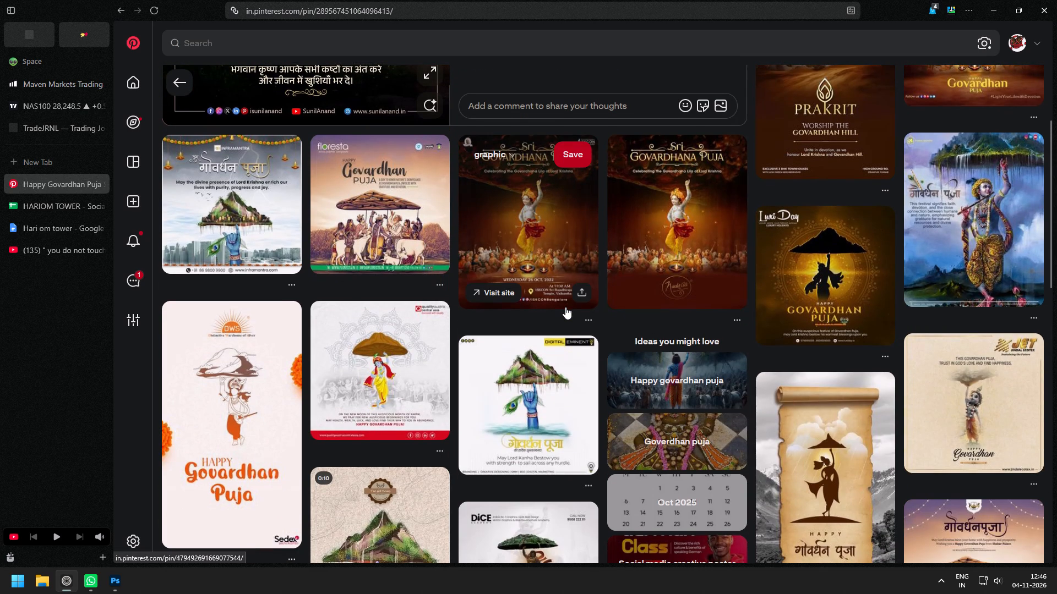
pyautogui.scroll(-1, 565, 307)
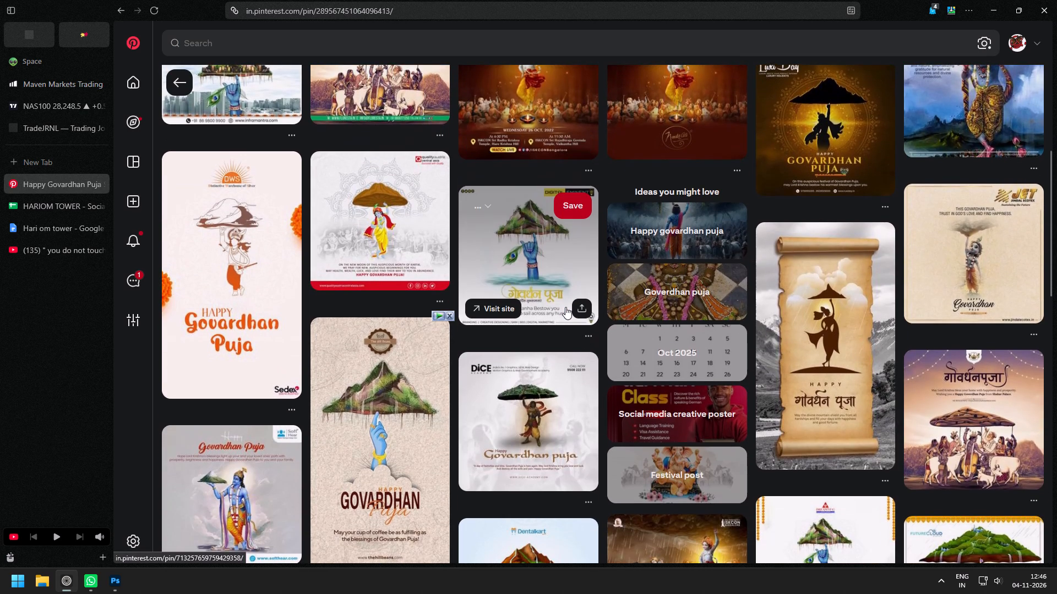
pyautogui.scroll(-2, 561, 270)
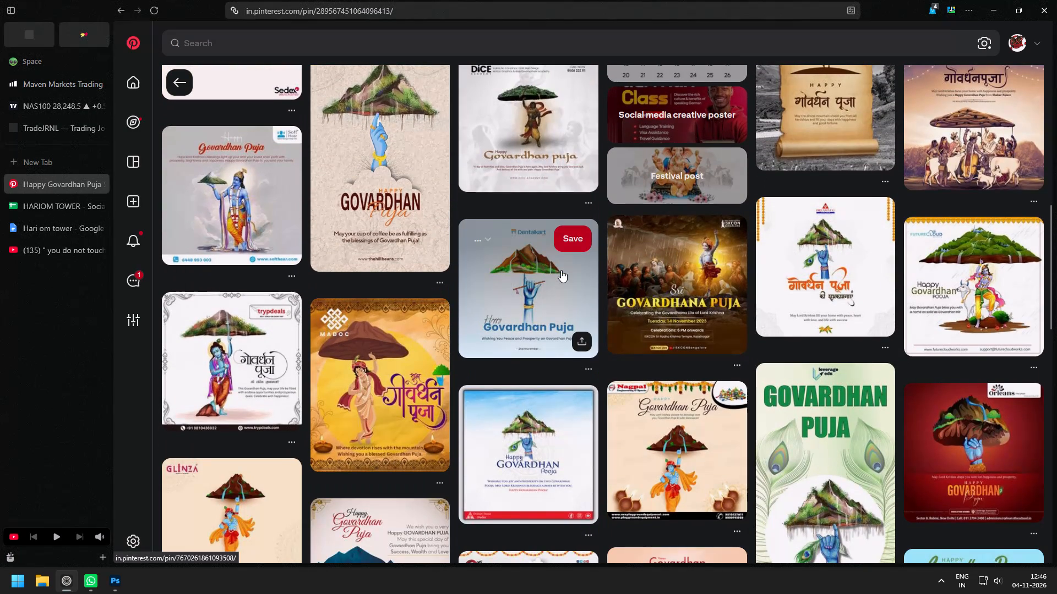
pyautogui.scroll(-1, 561, 270)
pyautogui.scroll(4, 524, 346)
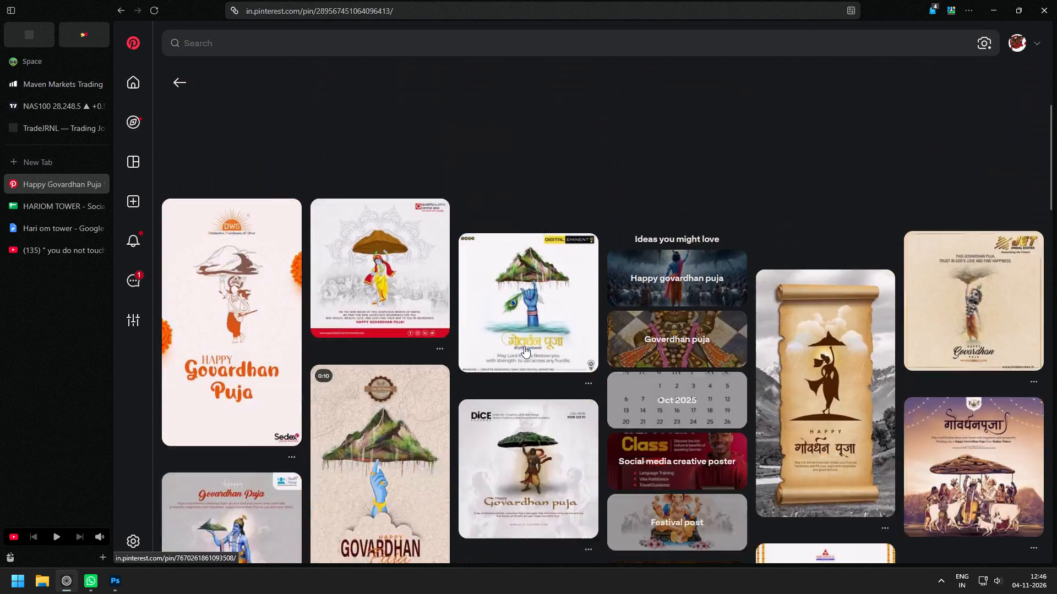
pyautogui.scroll(10, 524, 346)
pyautogui.click(178, 79)
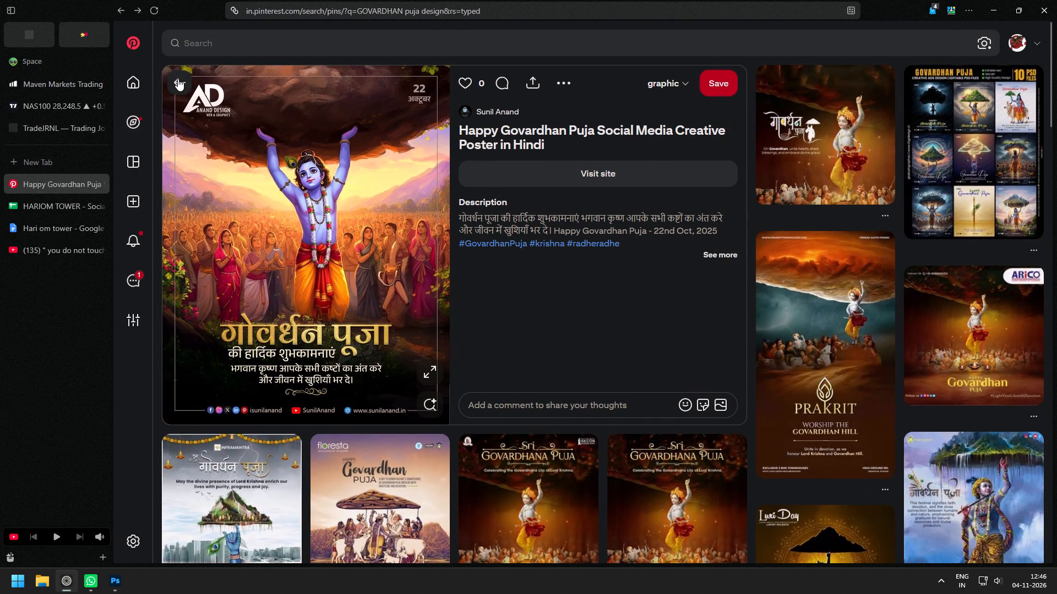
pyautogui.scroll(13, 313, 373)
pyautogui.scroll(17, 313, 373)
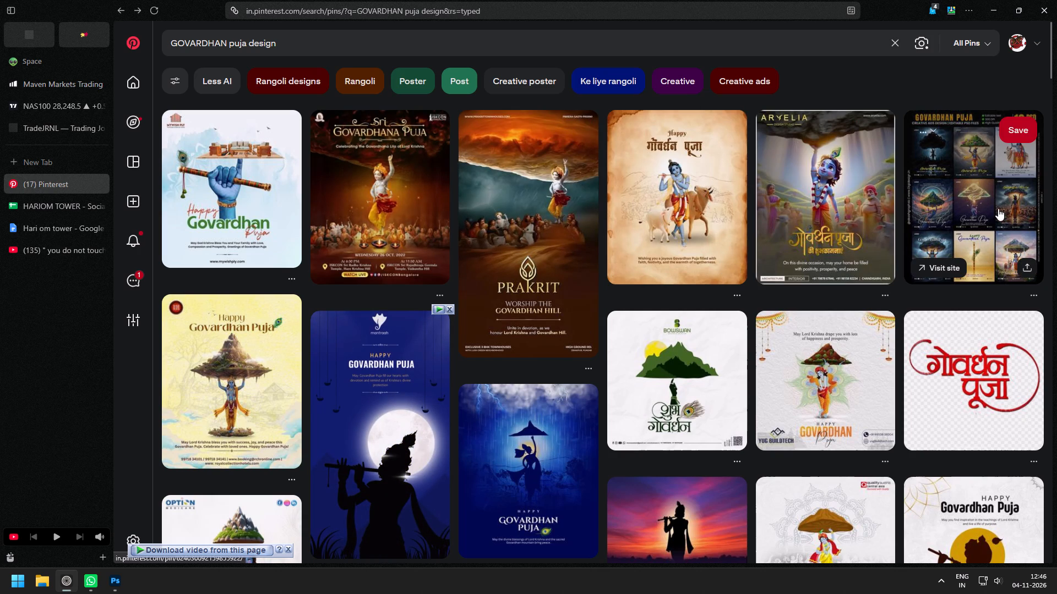
# In the HARIOM TOWER social media calendar, set the creative status of the 6/11/26 SONA KEEMTI HAI post to In process.
pyautogui.click(50, 211)
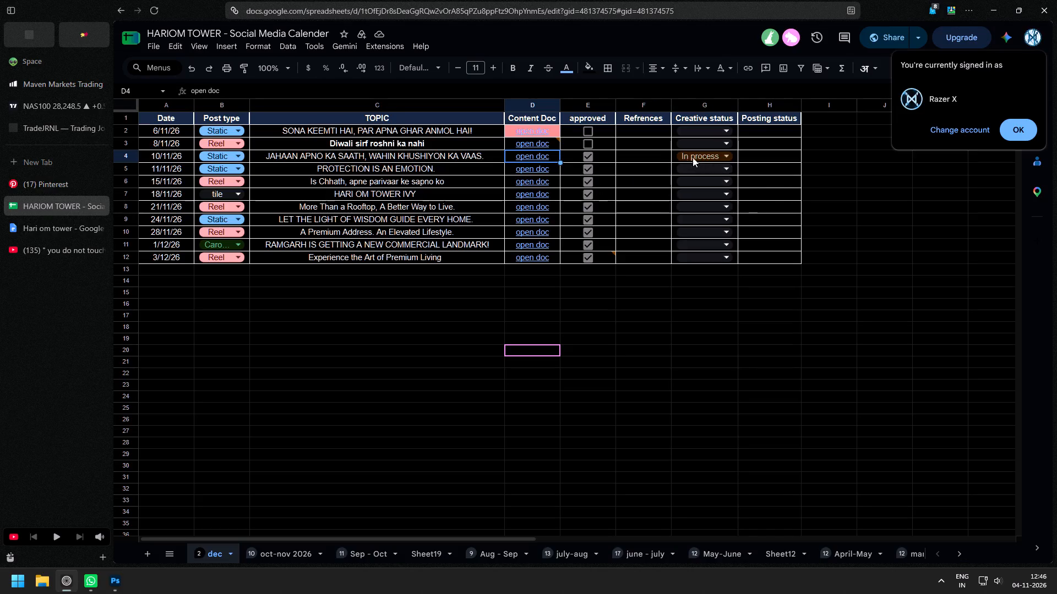
pyautogui.click(711, 130)
pyautogui.click(704, 166)
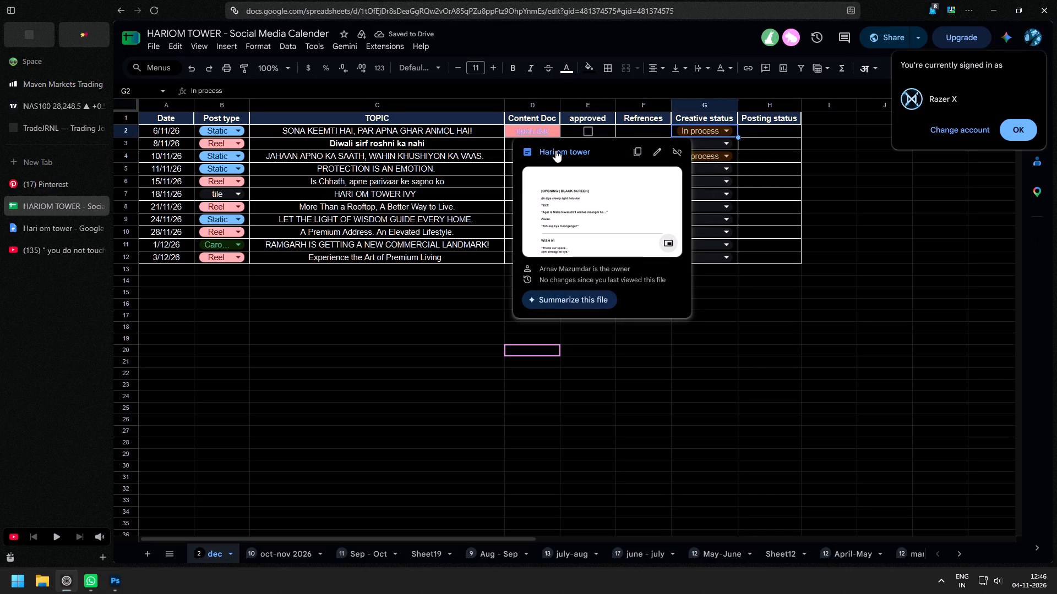
# Open the content doc linked in the SONA KEEMTI HAI row of the calendar and read the post's copy.
pyautogui.click(555, 150)
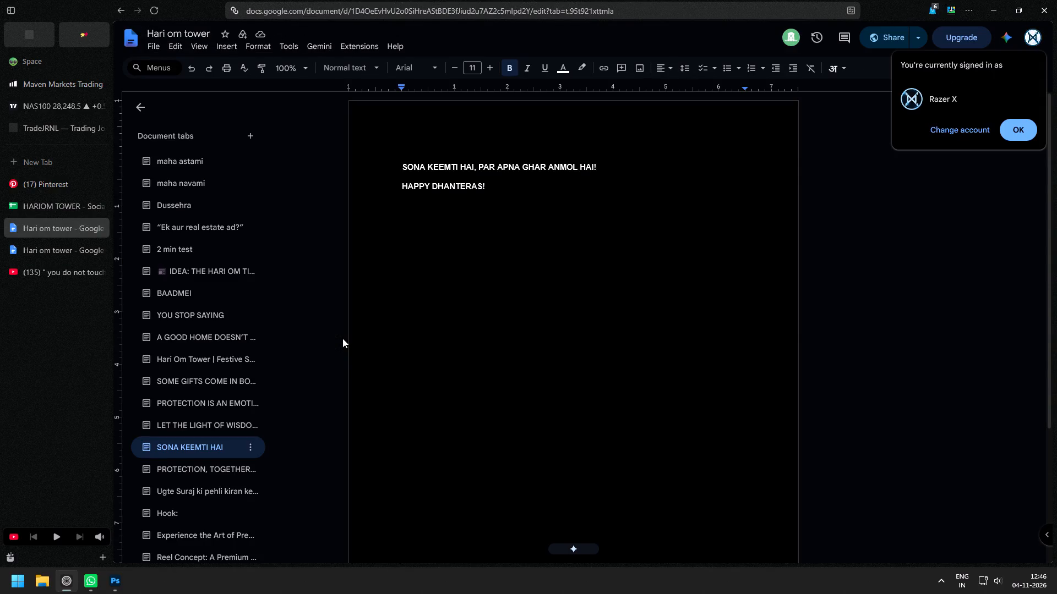
pyautogui.click(102, 225)
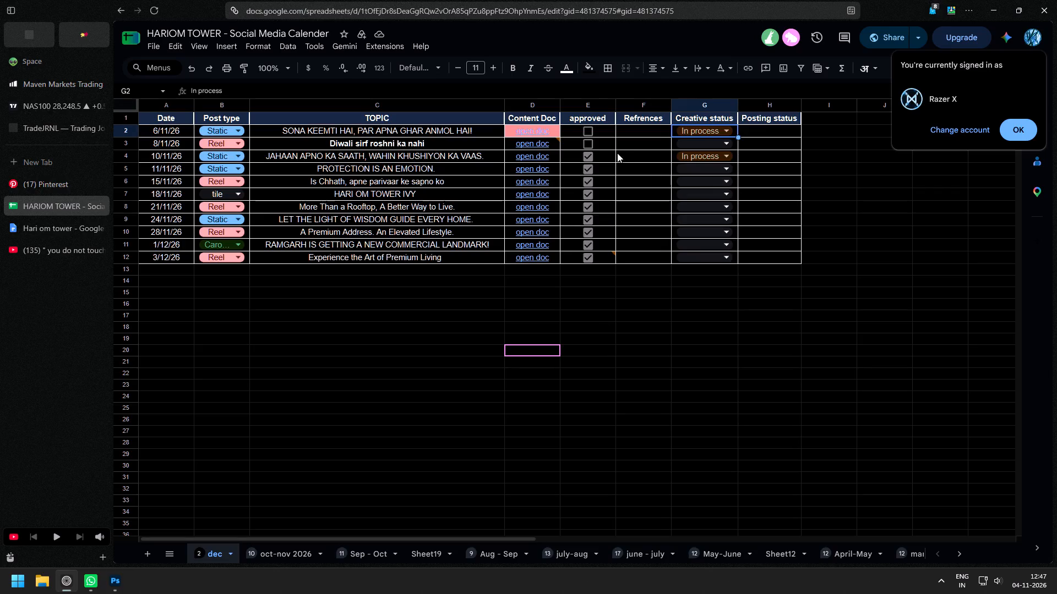
pyautogui.click(535, 153)
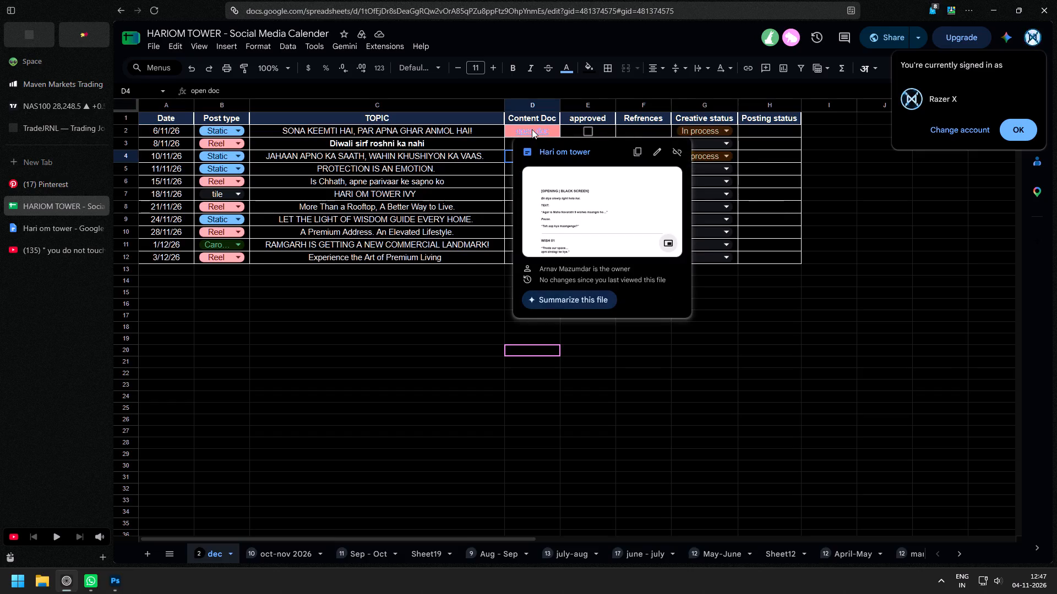
pyautogui.click(554, 155)
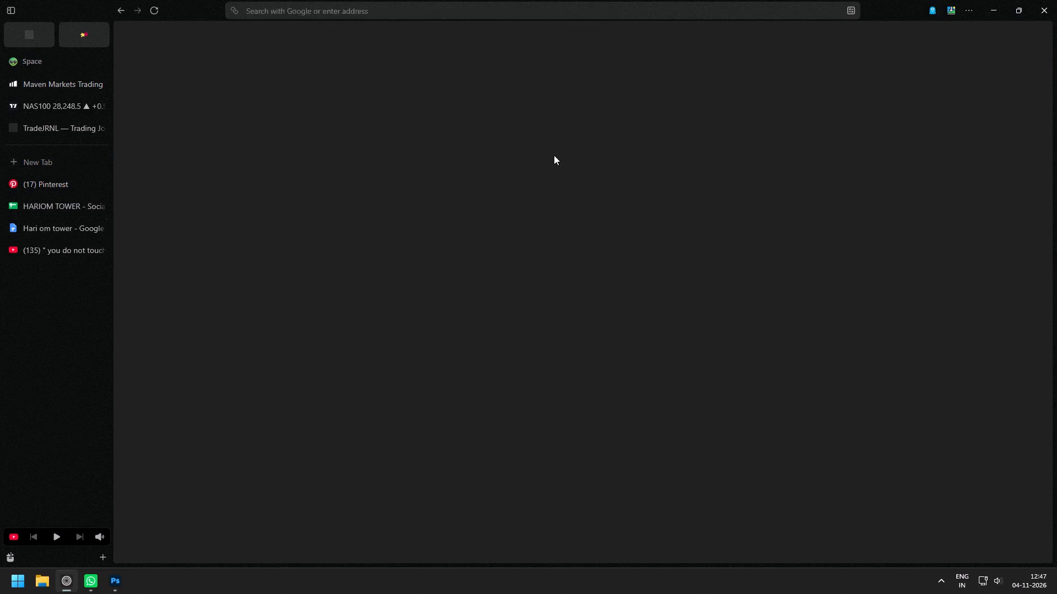
pyautogui.scroll(-4, 368, 280)
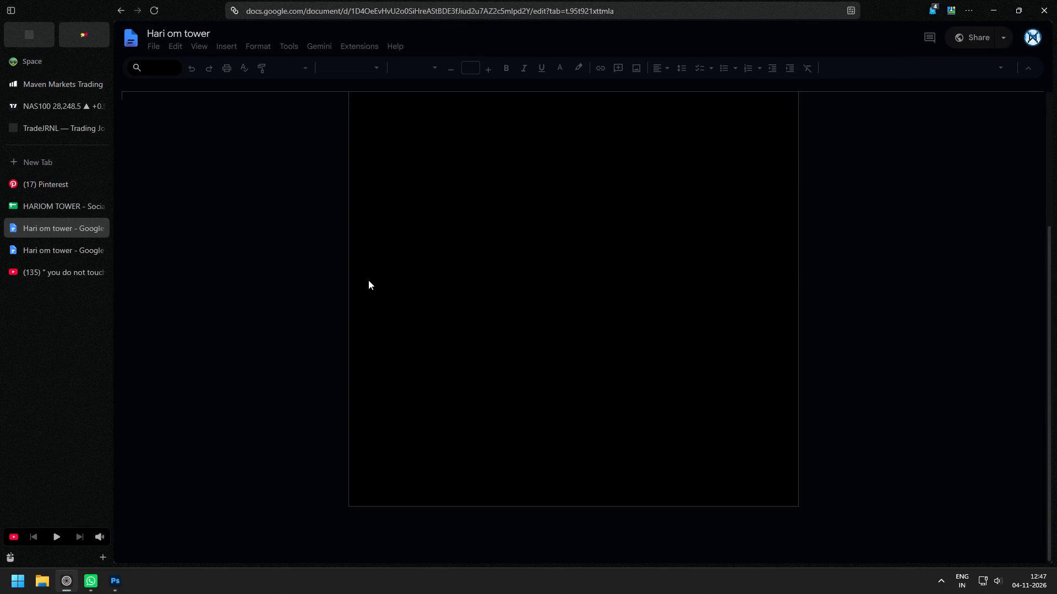
pyautogui.scroll(-4, 368, 280)
pyautogui.scroll(4, 368, 280)
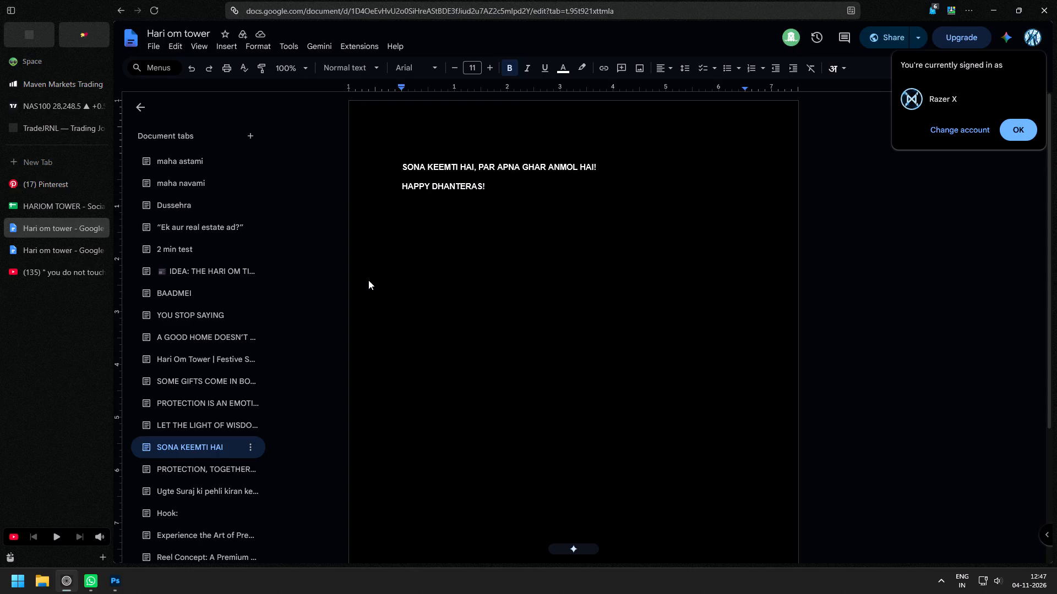
# Switch back to the Pinterest results for "GOVARDHAN puja design".
pyautogui.click(57, 184)
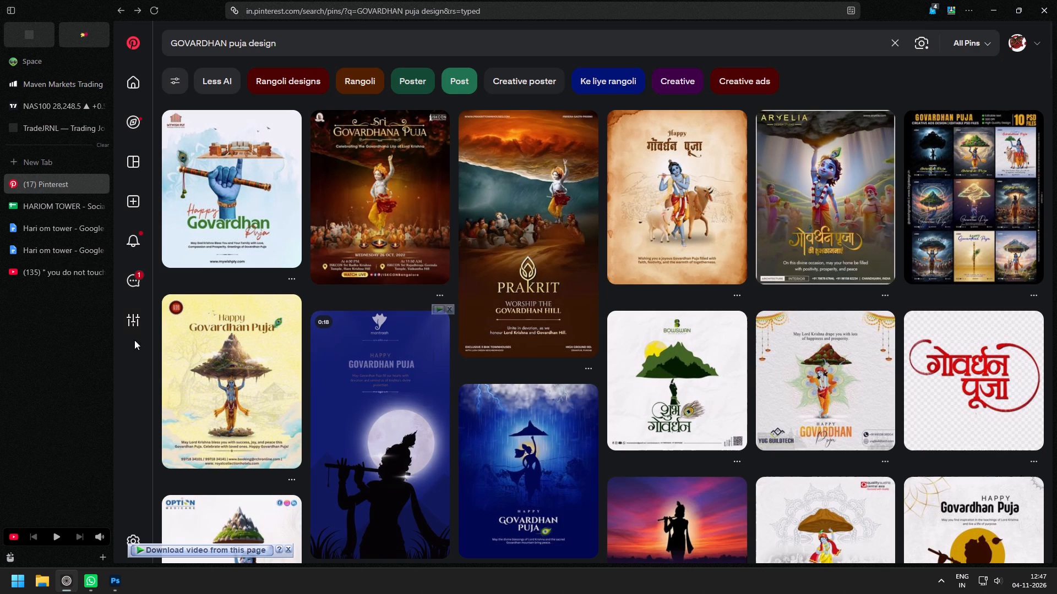
pyautogui.scroll(6, 216, 398)
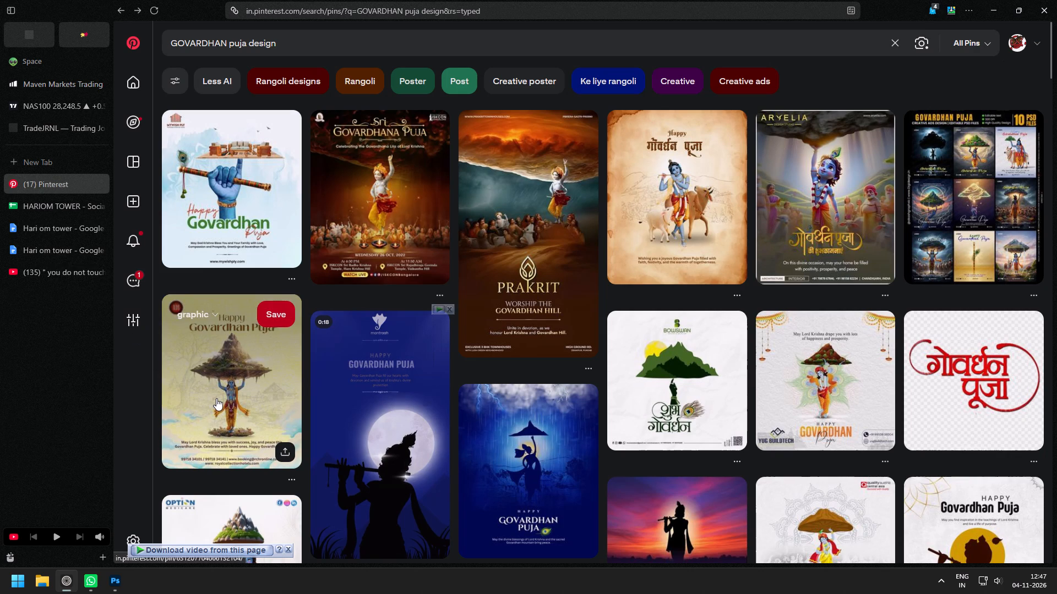
pyautogui.scroll(2, 216, 398)
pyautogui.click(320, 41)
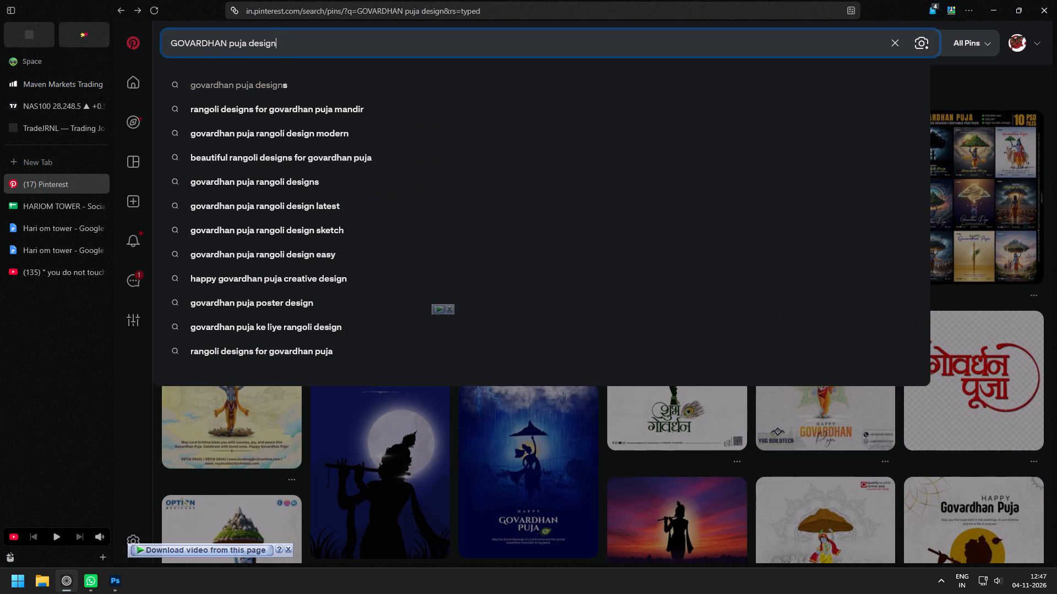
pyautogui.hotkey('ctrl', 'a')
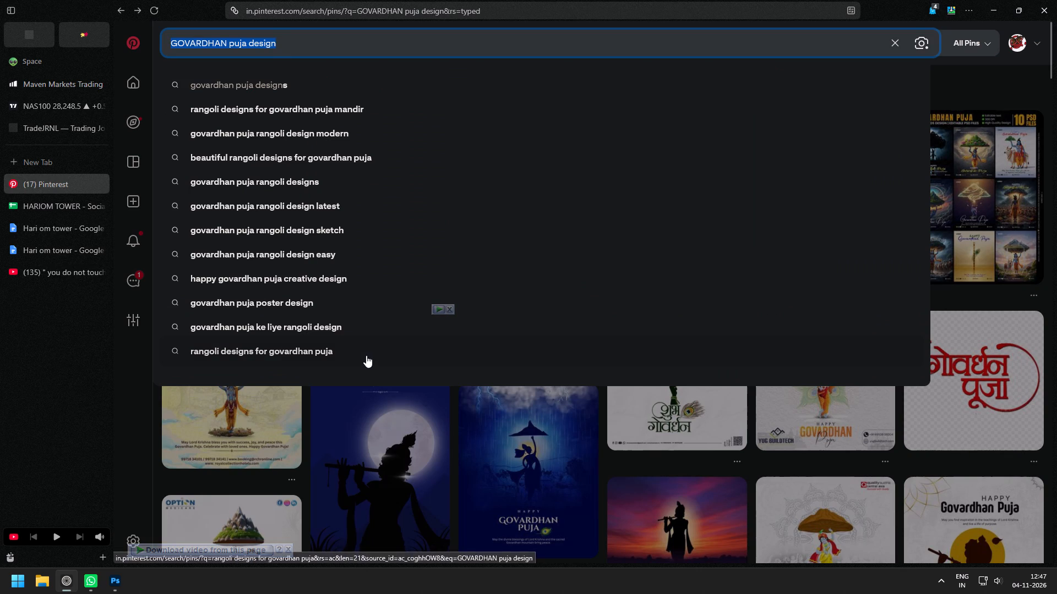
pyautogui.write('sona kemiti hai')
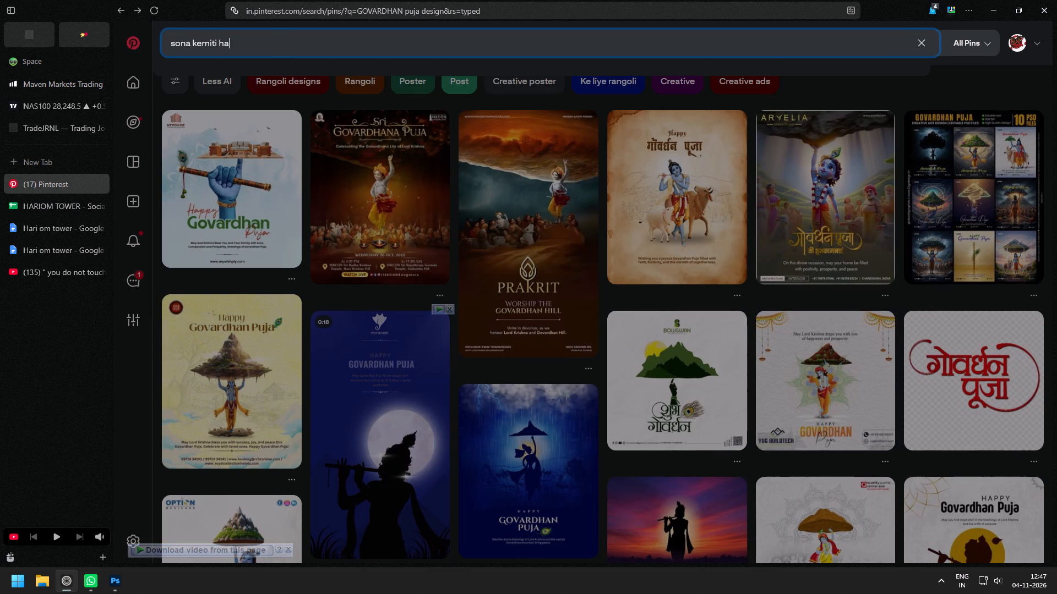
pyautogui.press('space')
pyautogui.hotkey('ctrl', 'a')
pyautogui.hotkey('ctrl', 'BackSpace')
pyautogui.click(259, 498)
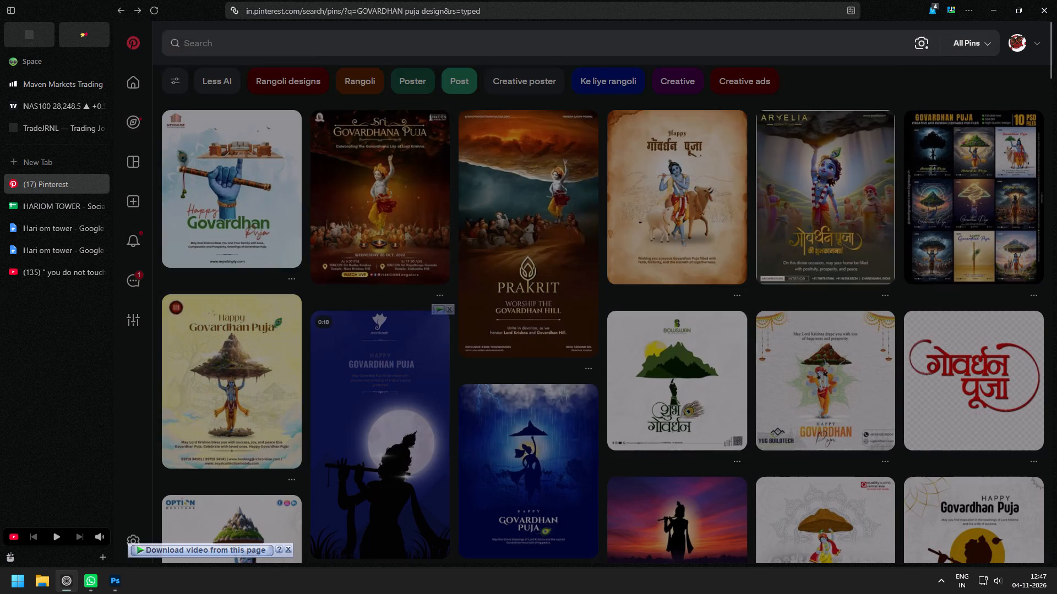
pyautogui.scroll(-2, 366, 444)
pyautogui.scroll(-2, 331, 413)
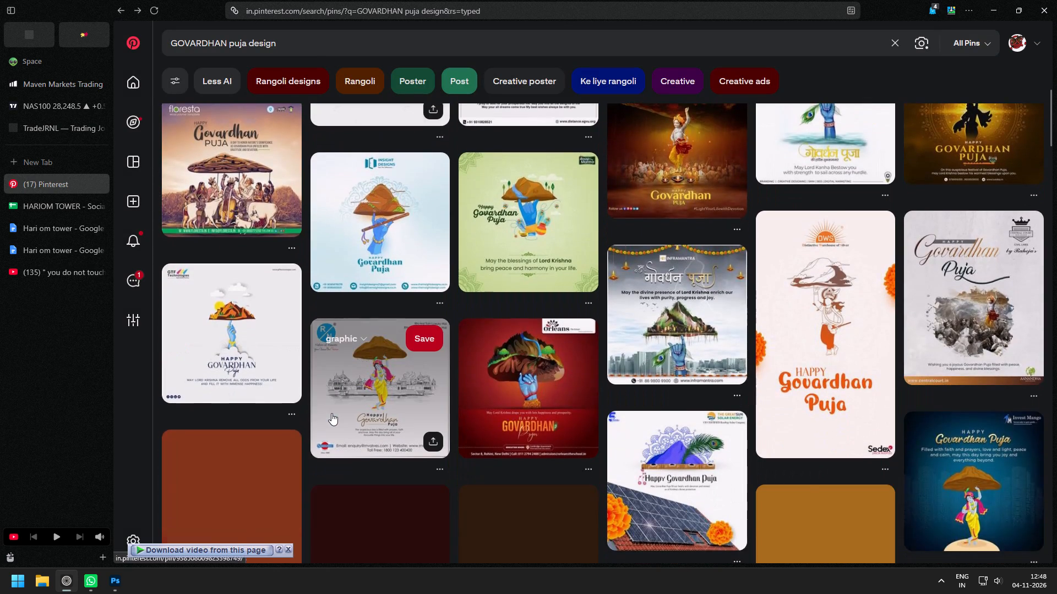
pyautogui.scroll(-2, 331, 413)
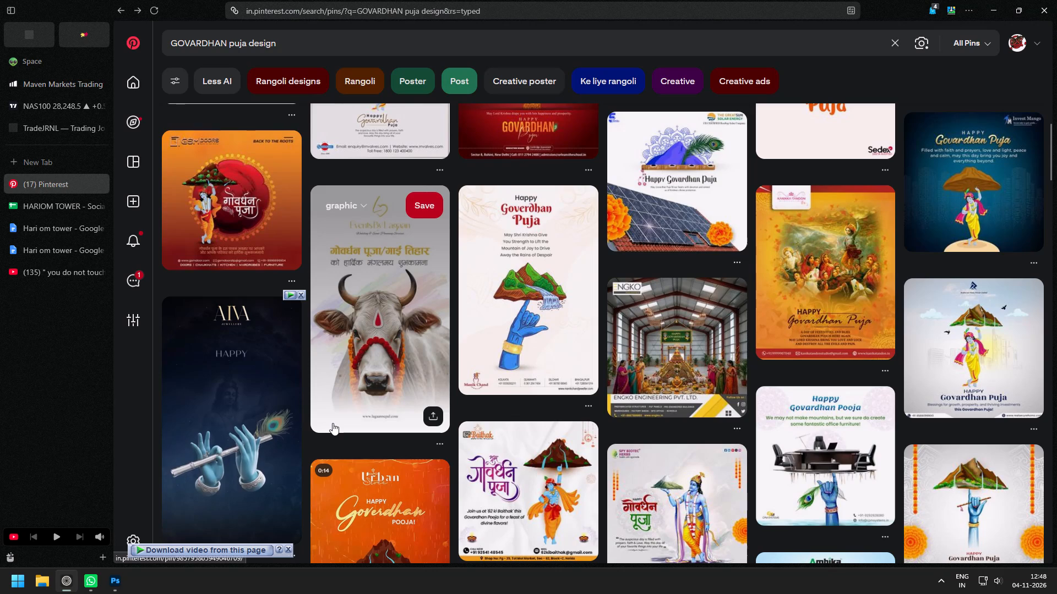
pyautogui.scroll(-2, 333, 423)
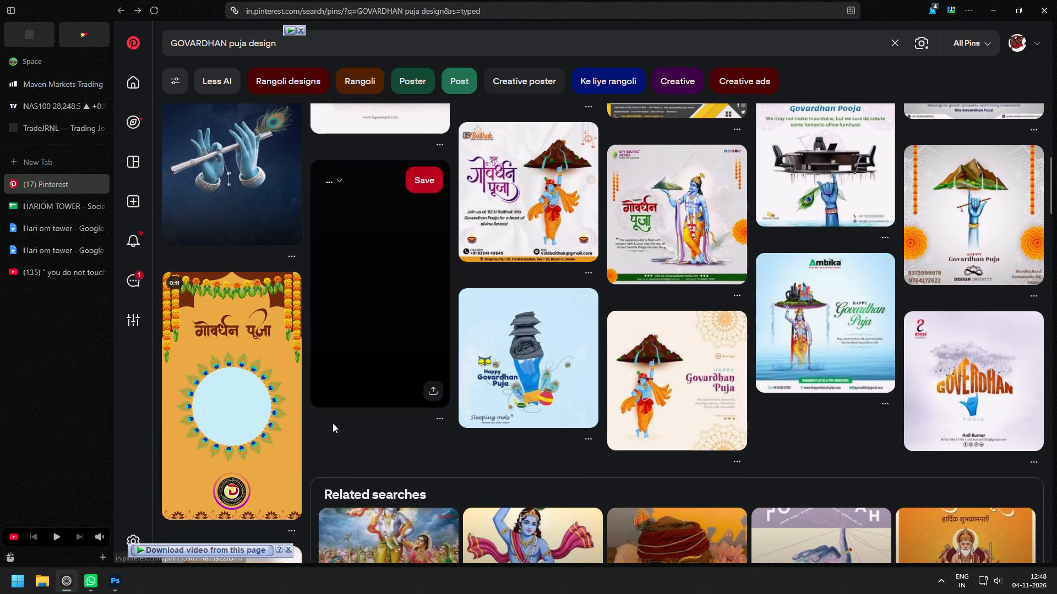
pyautogui.scroll(-3, 333, 423)
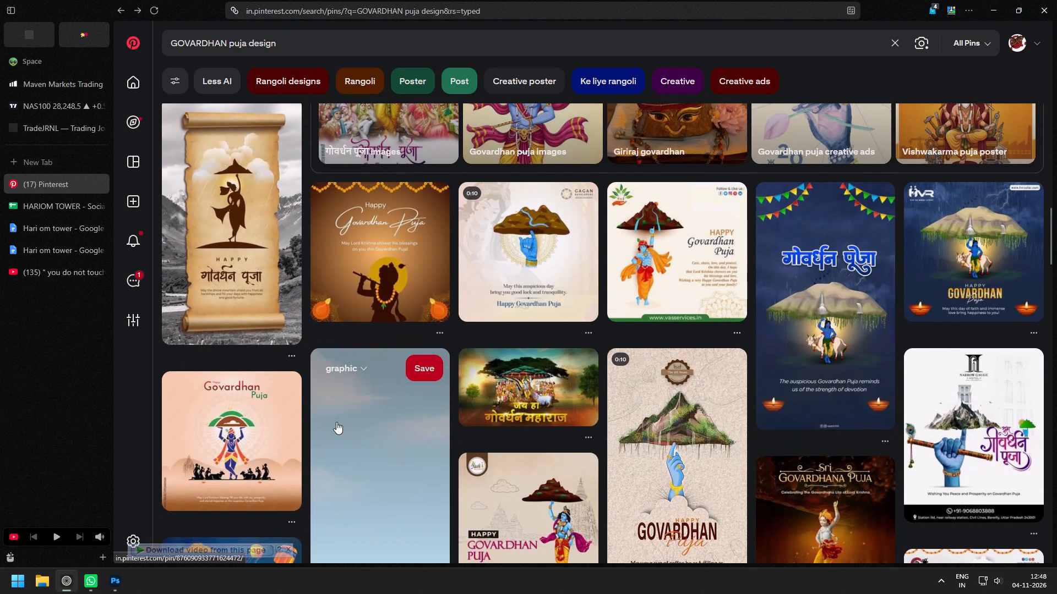
pyautogui.scroll(-2, 336, 422)
pyautogui.scroll(15, 336, 422)
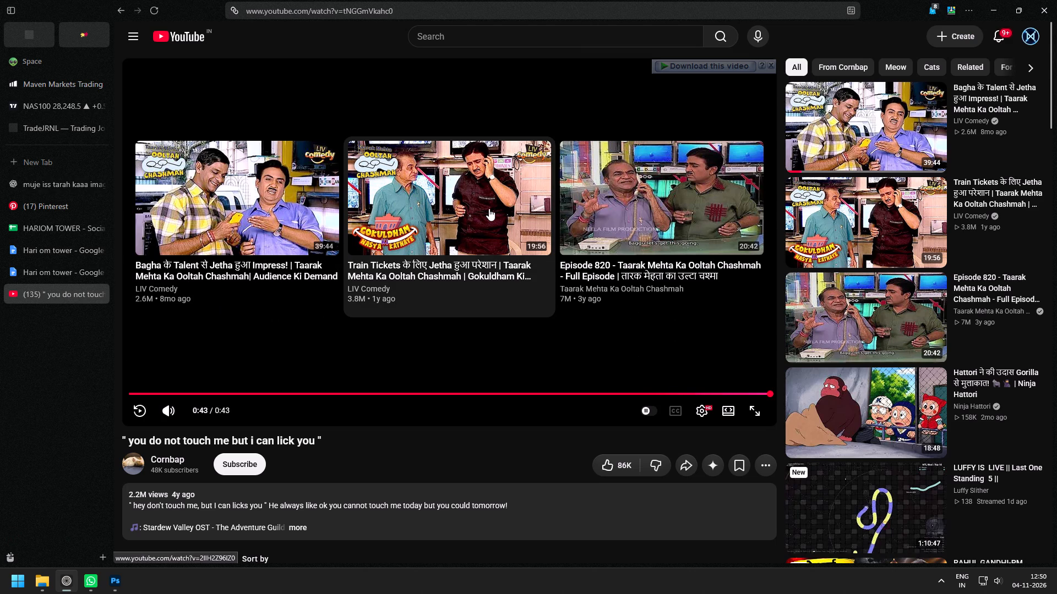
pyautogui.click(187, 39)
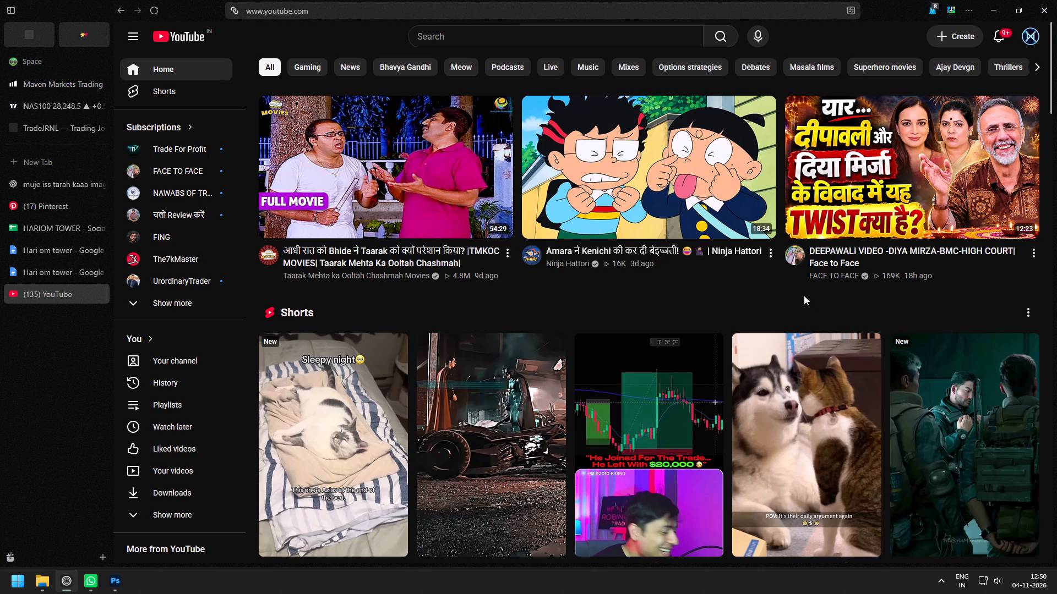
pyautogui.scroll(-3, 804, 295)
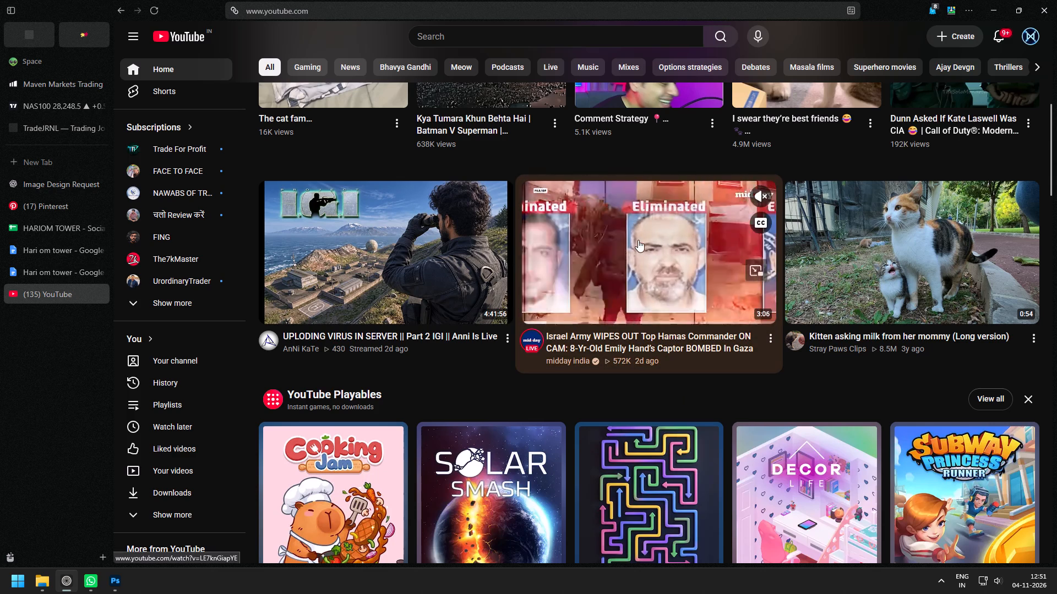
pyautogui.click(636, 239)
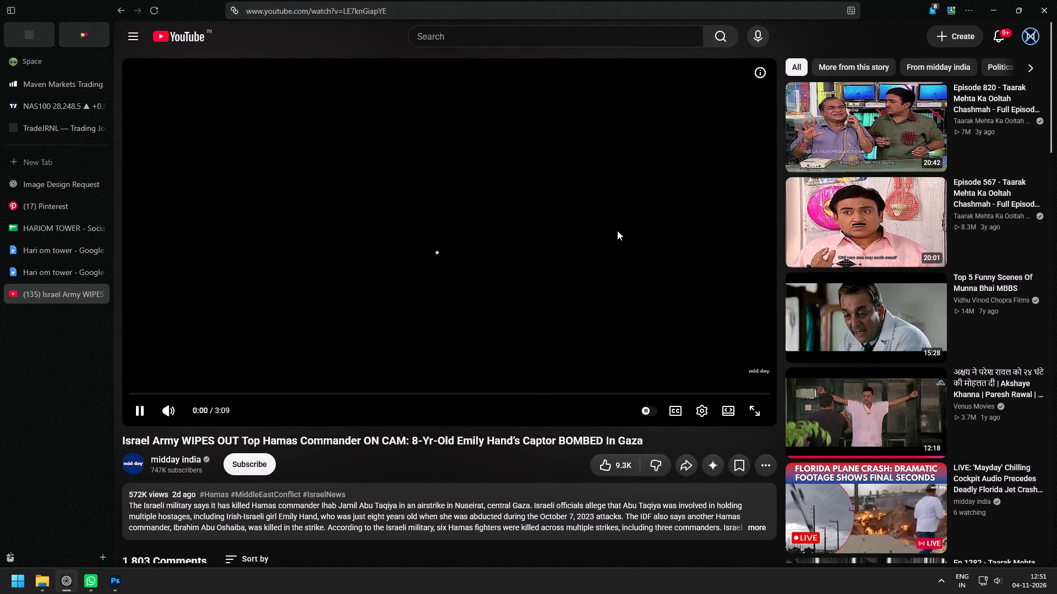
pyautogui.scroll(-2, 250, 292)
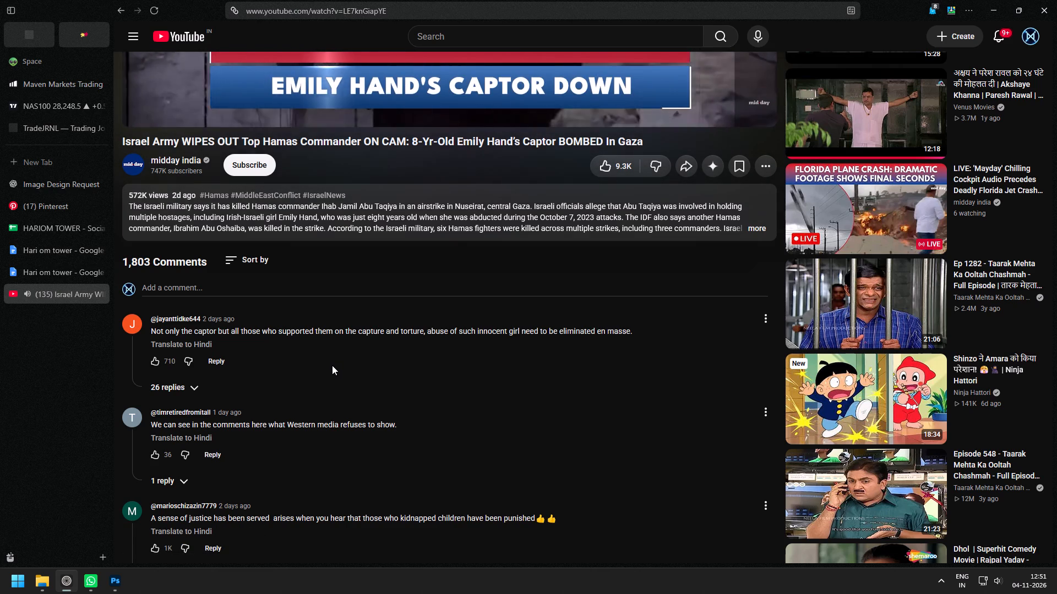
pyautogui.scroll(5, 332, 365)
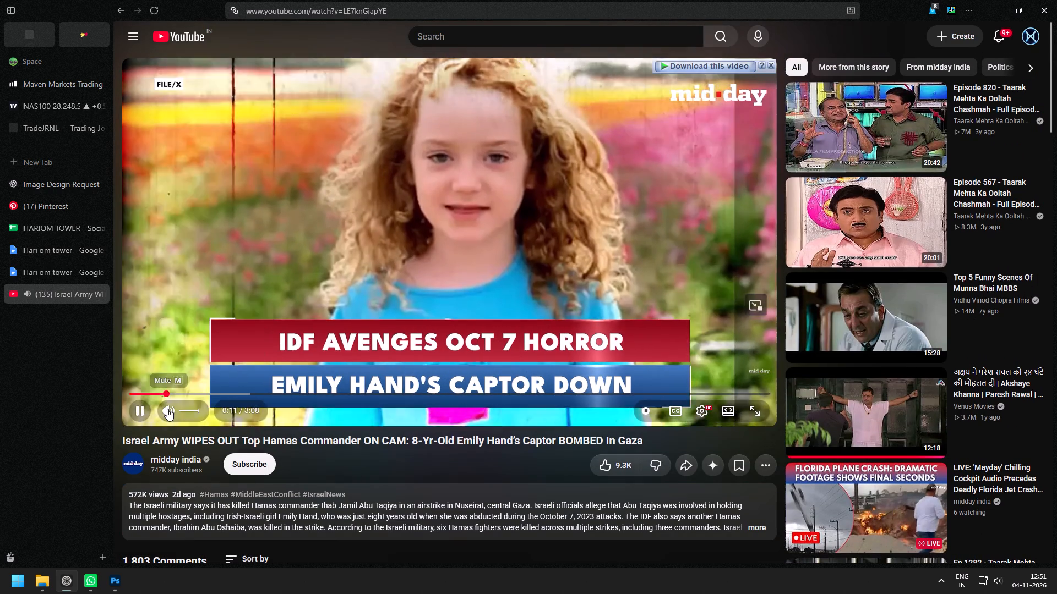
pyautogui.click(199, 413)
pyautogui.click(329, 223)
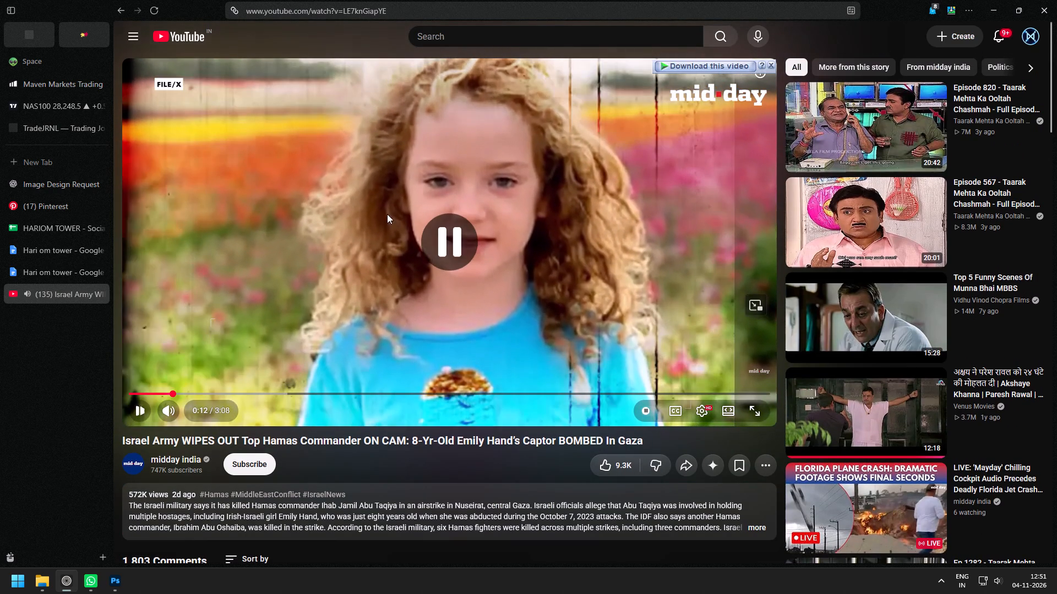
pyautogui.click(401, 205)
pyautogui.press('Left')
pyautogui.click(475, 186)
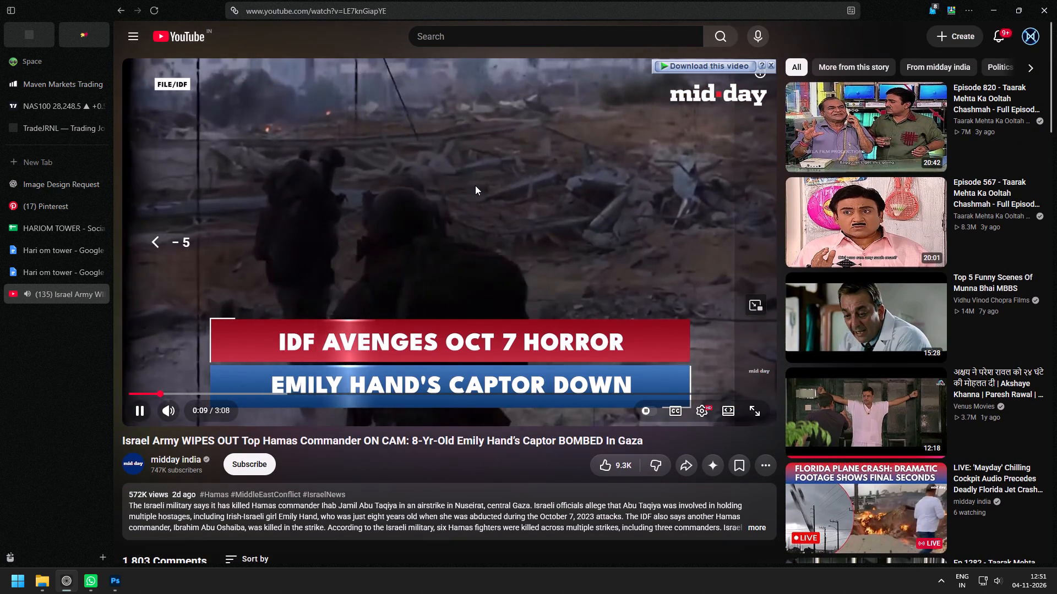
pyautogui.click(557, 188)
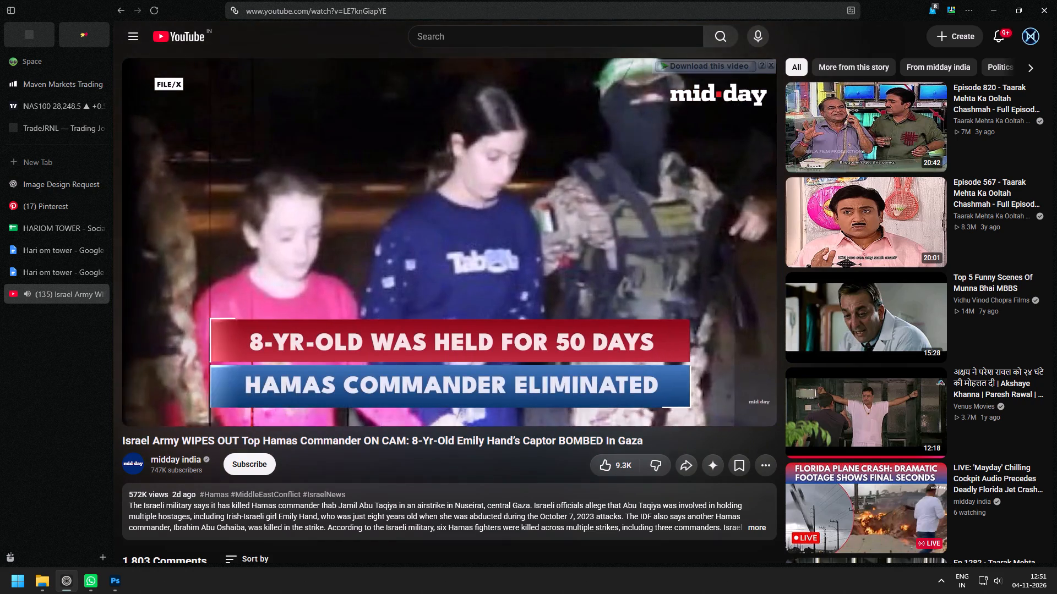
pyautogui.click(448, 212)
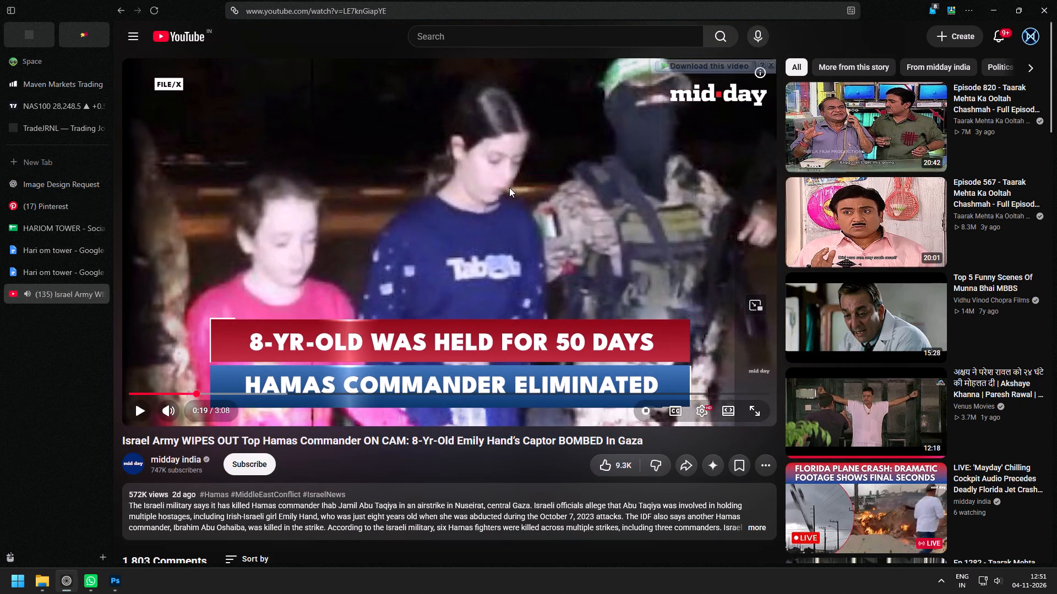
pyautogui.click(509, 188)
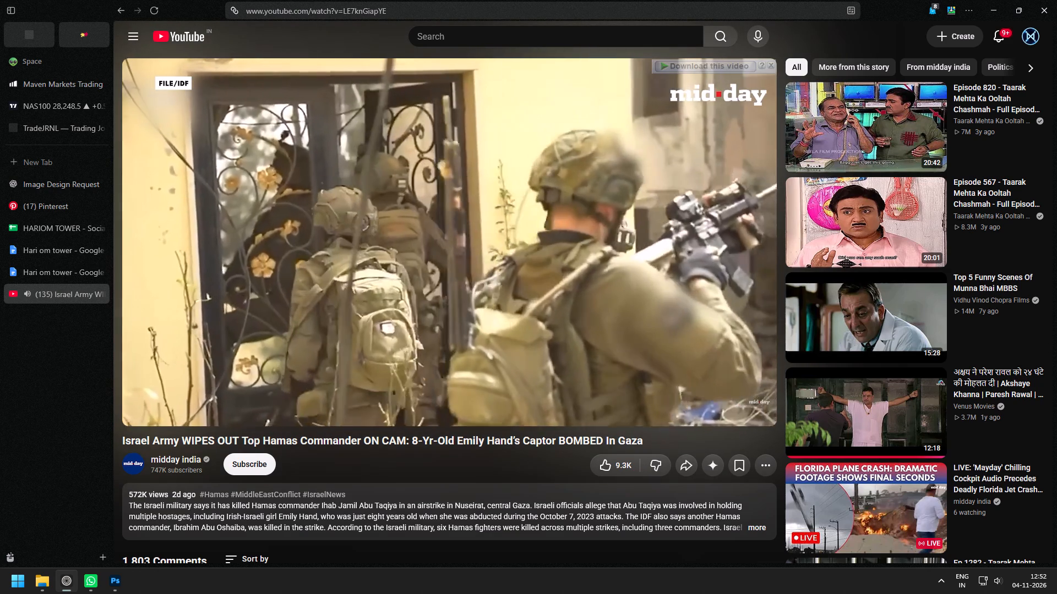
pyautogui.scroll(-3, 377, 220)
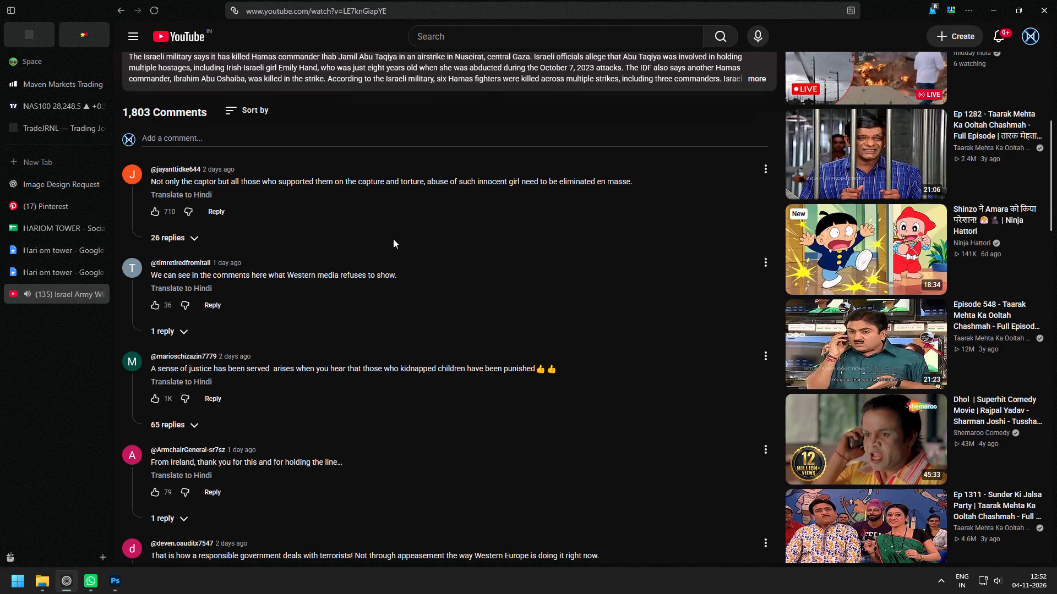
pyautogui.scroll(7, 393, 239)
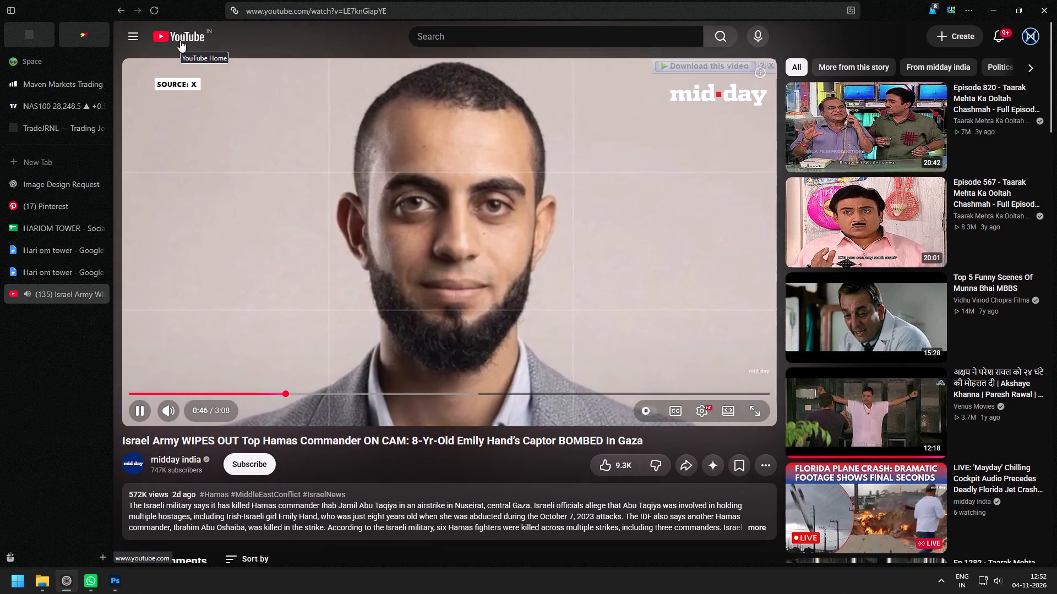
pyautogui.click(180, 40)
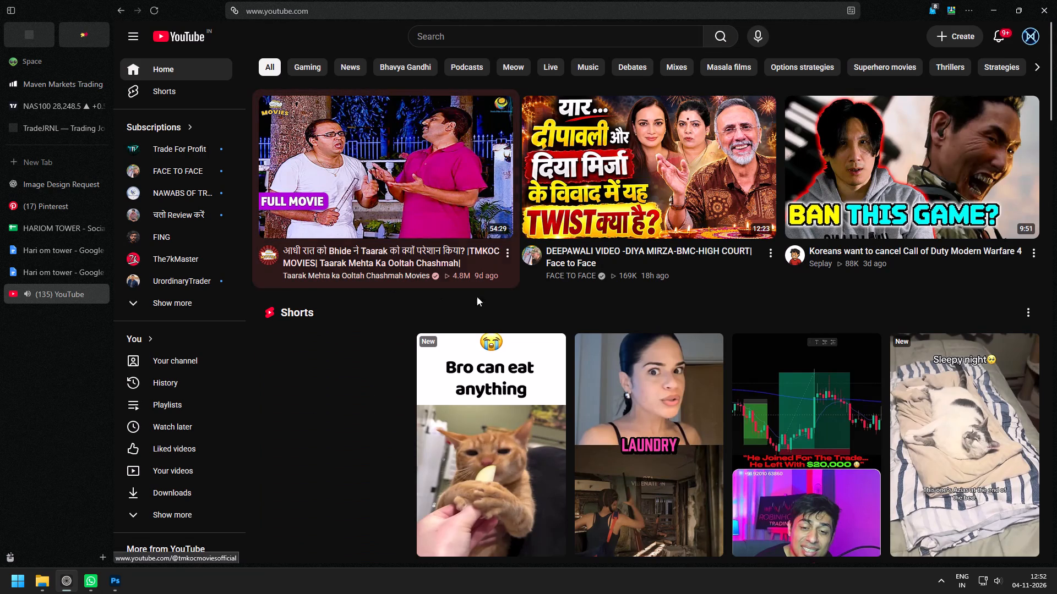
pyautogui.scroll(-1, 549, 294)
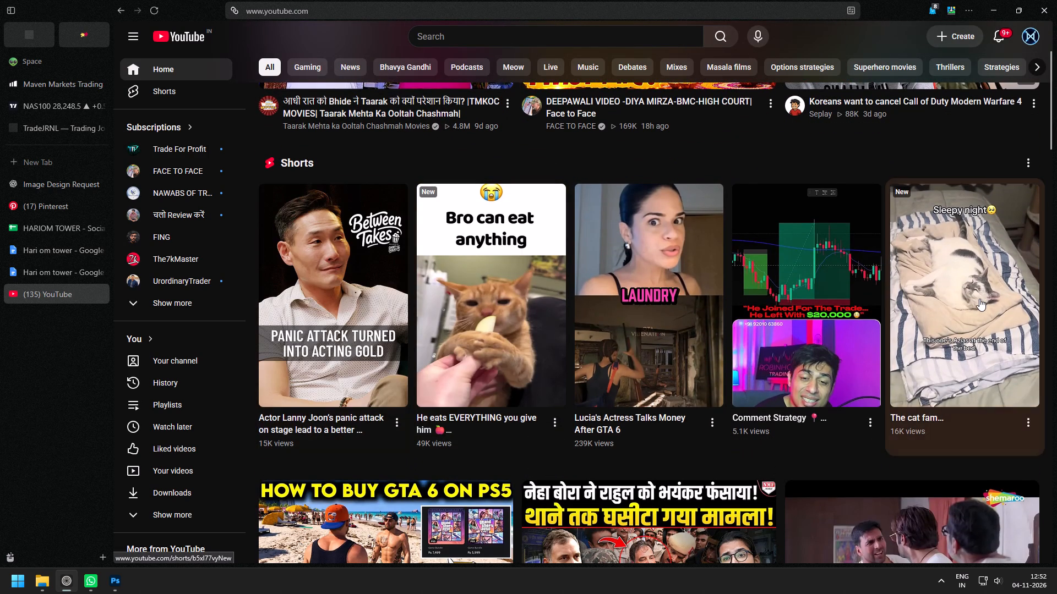
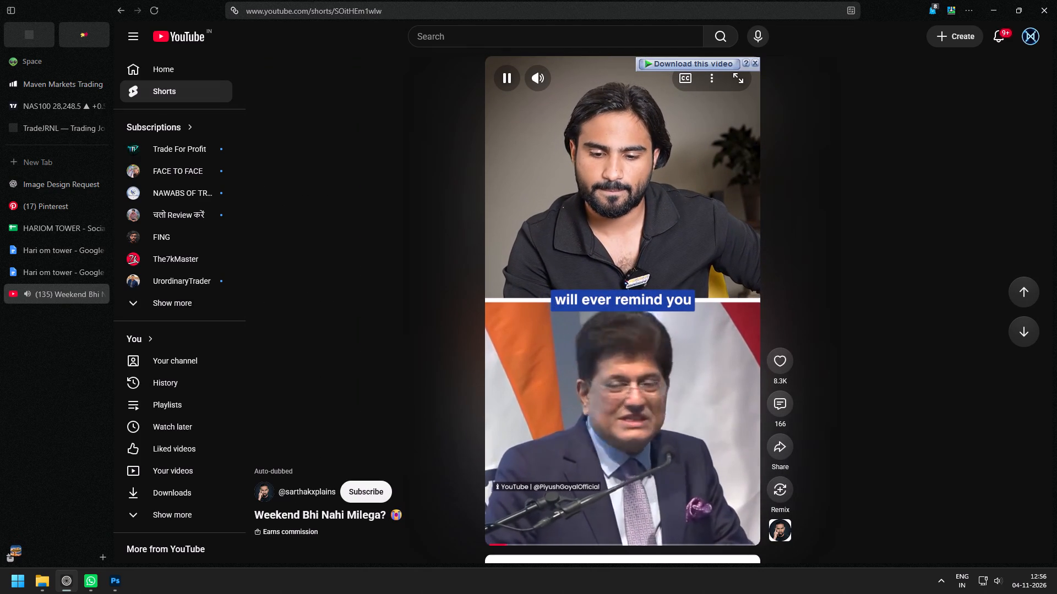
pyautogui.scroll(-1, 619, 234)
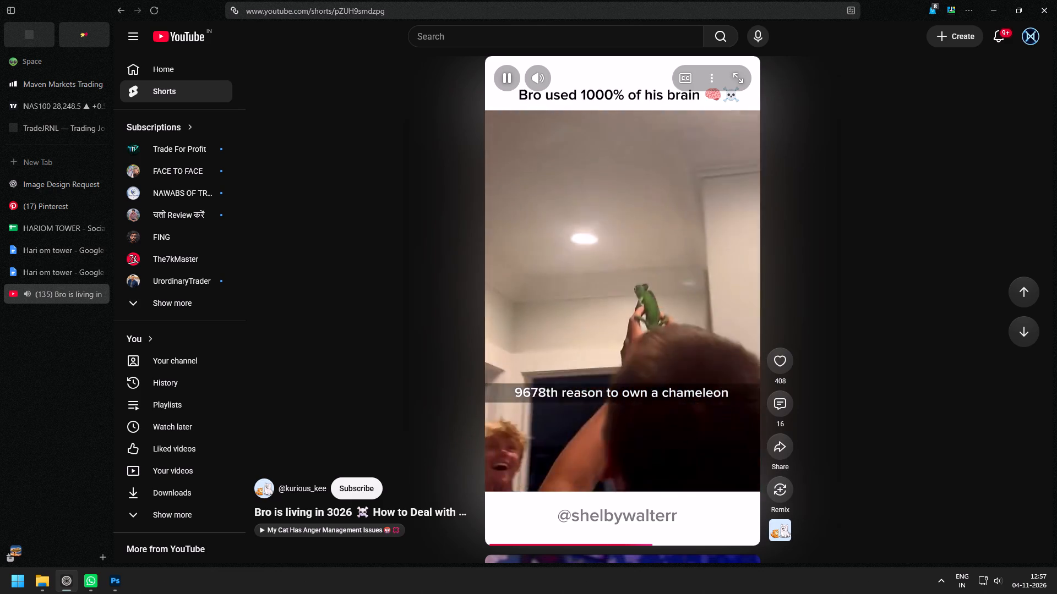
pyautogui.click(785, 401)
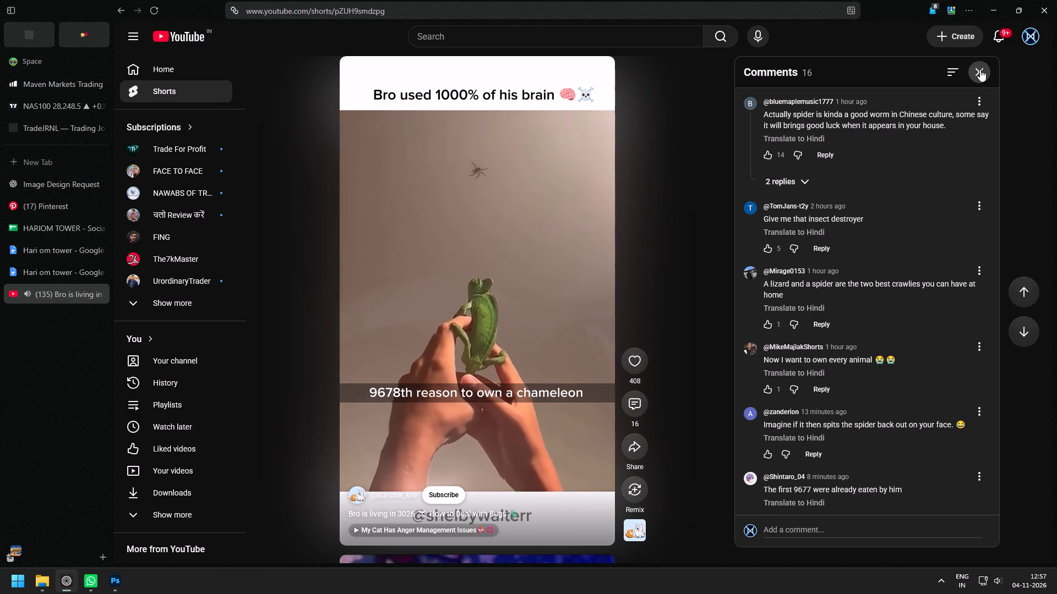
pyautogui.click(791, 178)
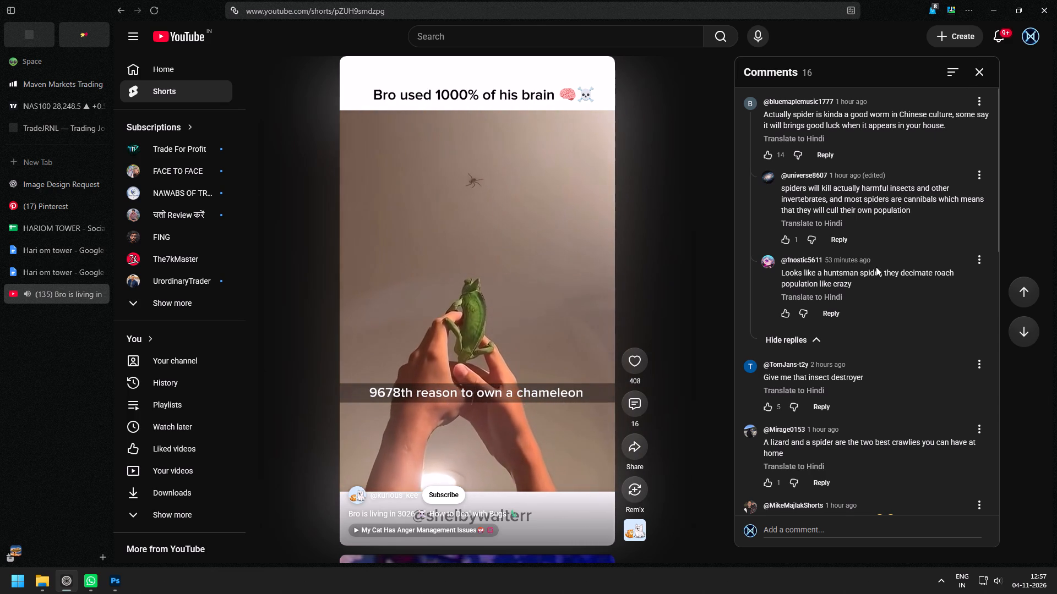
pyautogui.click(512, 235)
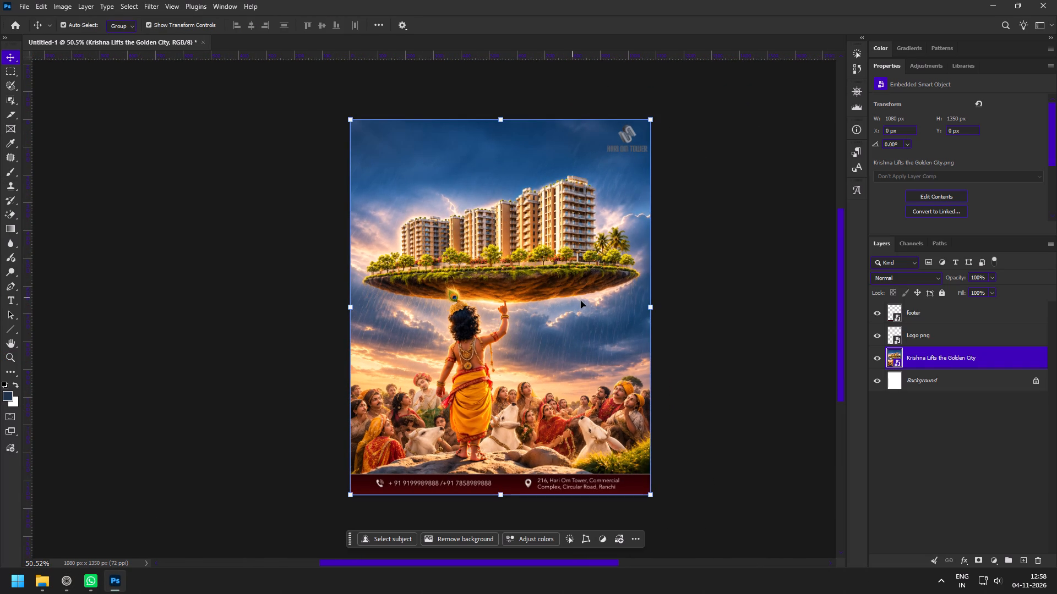
pyautogui.press('Delete')
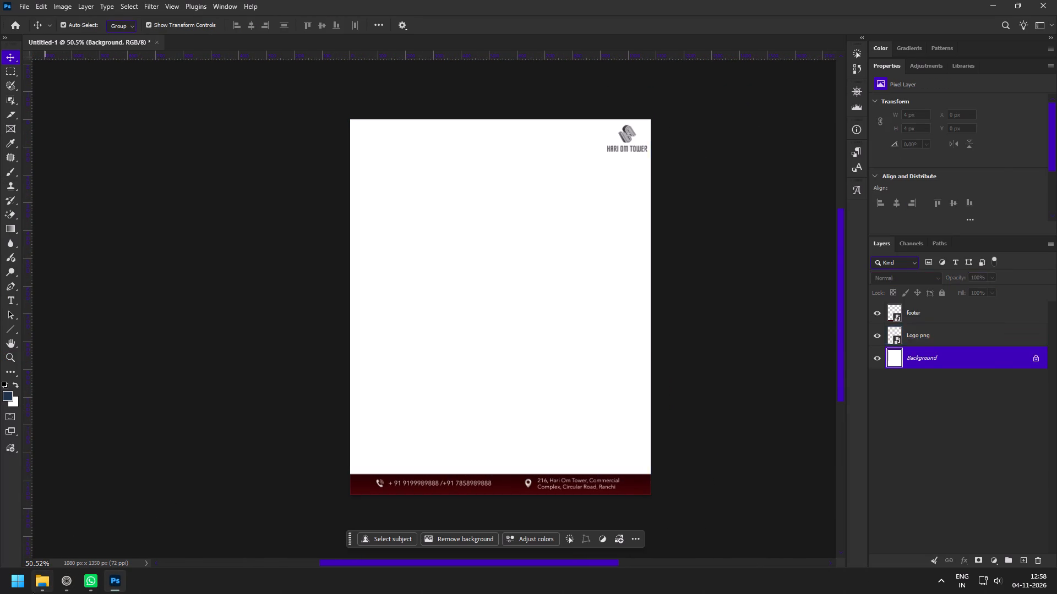
# Place the Krishna Holding the Floating Island image from the Downloads folder into the post.
pyautogui.click(33, 593)
pyautogui.click(549, 233)
pyautogui.click(677, 252)
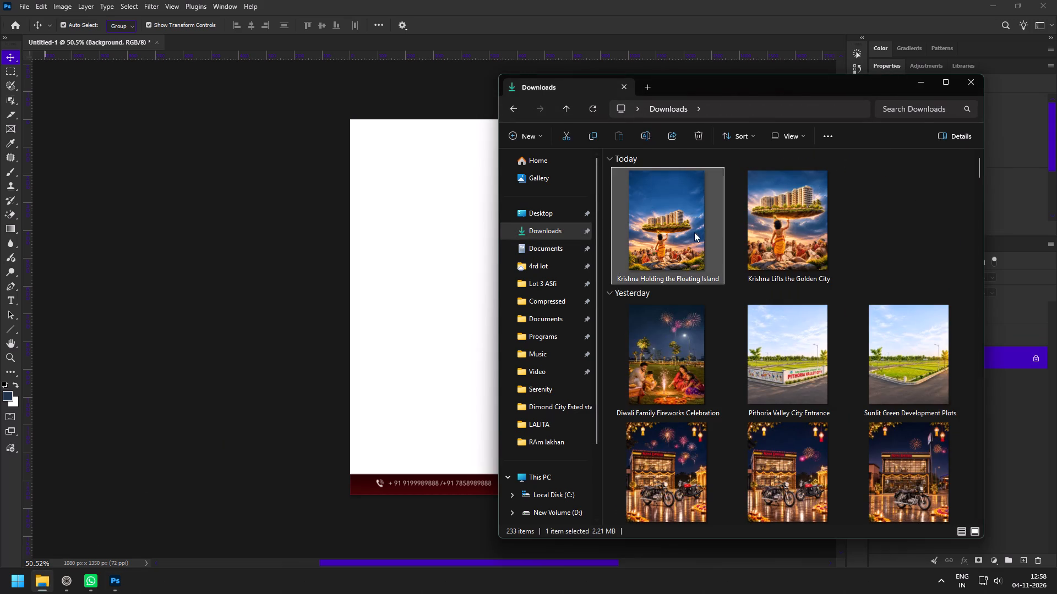
pyautogui.moveTo(694, 229); pyautogui.dragTo(451, 244)
# Scale the placed image to about 116% and move it up until its bottom edge meets the canvas bottom.
pyautogui.keyDown('alt'); pyautogui.moveTo(642, 308); pyautogui.dragTo(662, 309); pyautogui.keyUp('alt')
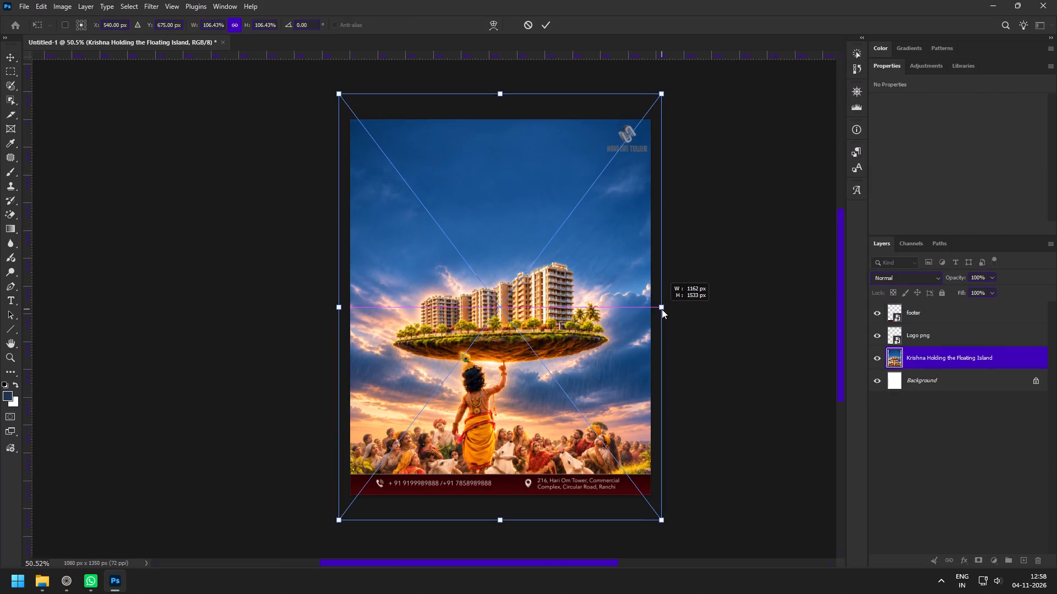
pyautogui.keyDown('alt'); pyautogui.moveTo(662, 309); pyautogui.dragTo(677, 308); pyautogui.keyUp('alt')
pyautogui.moveTo(594, 404); pyautogui.dragTo(597, 362)
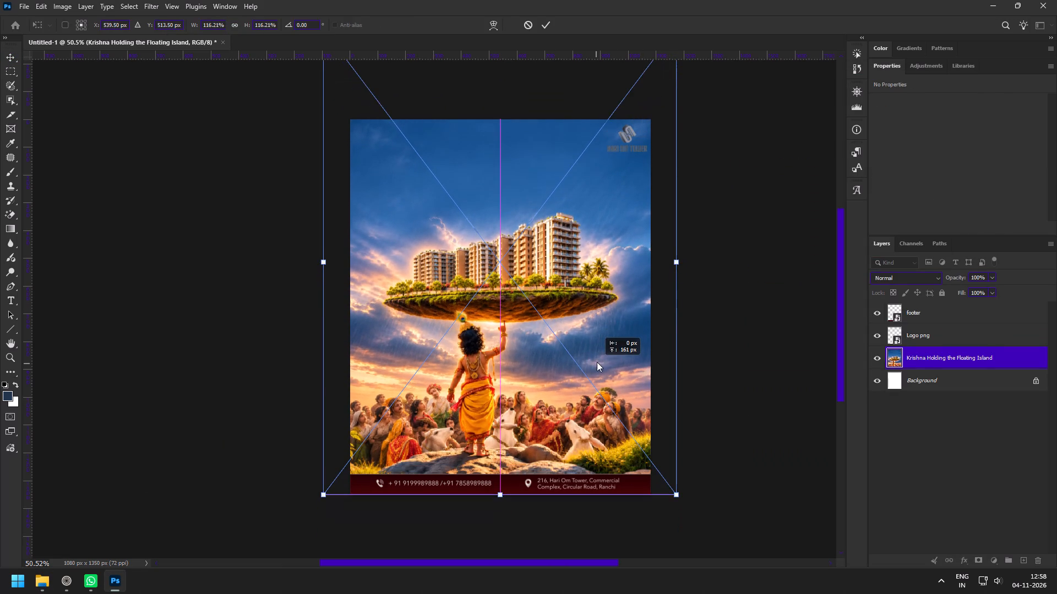
pyautogui.moveTo(597, 362); pyautogui.dragTo(601, 359)
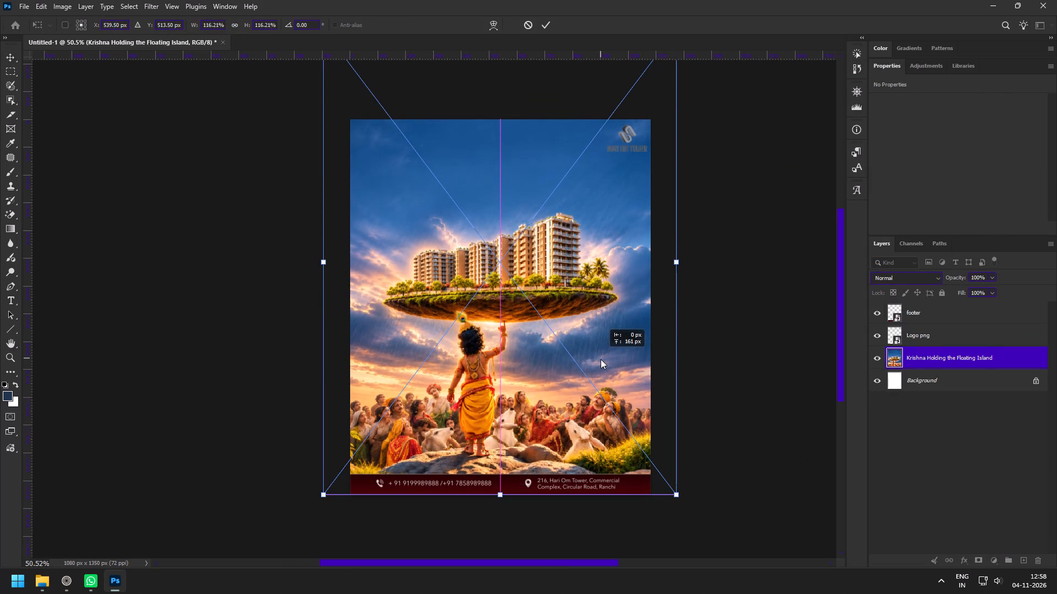
pyautogui.moveTo(601, 359); pyautogui.dragTo(601, 360)
pyautogui.click(547, 27)
# Add a Lorem Ipsum placeholder text line in 55 pt Playfair Display SemiBold Italic in the sky's upper-left area.
pyautogui.press('z')
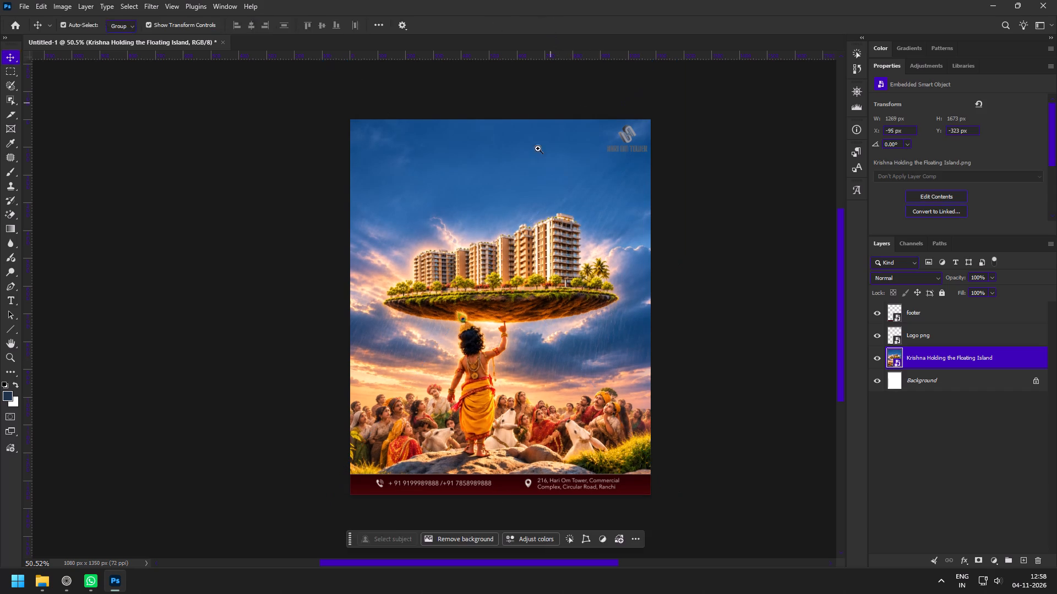
pyautogui.moveTo(526, 168); pyautogui.dragTo(546, 193)
pyautogui.press('space')
pyautogui.press('space')
pyautogui.moveTo(525, 345); pyautogui.dragTo(549, 327)
pyautogui.moveTo(494, 139); pyautogui.dragTo(510, 159)
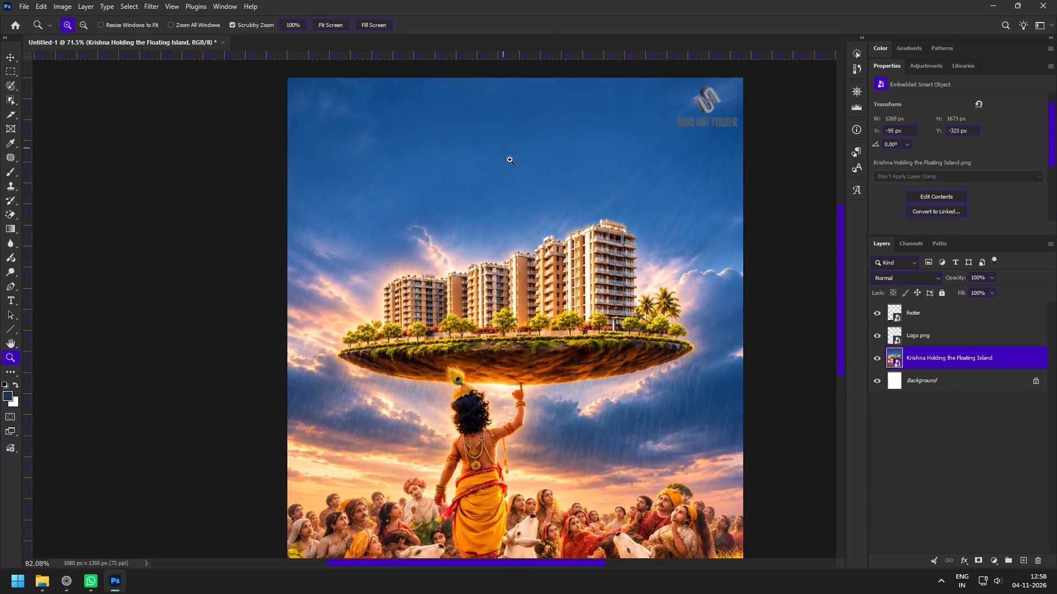
pyautogui.moveTo(510, 159); pyautogui.dragTo(510, 160)
pyautogui.press('space')
pyautogui.press('space')
pyautogui.press('space')
pyautogui.moveTo(507, 180); pyautogui.dragTo(488, 258)
pyautogui.press('t')
pyautogui.click(358, 226)
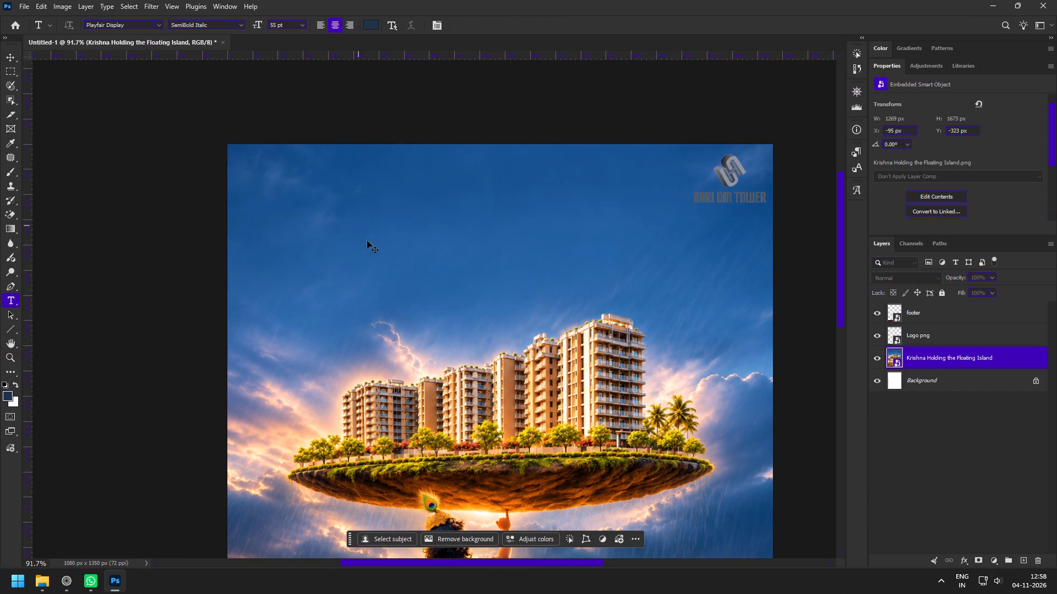
pyautogui.click(477, 24)
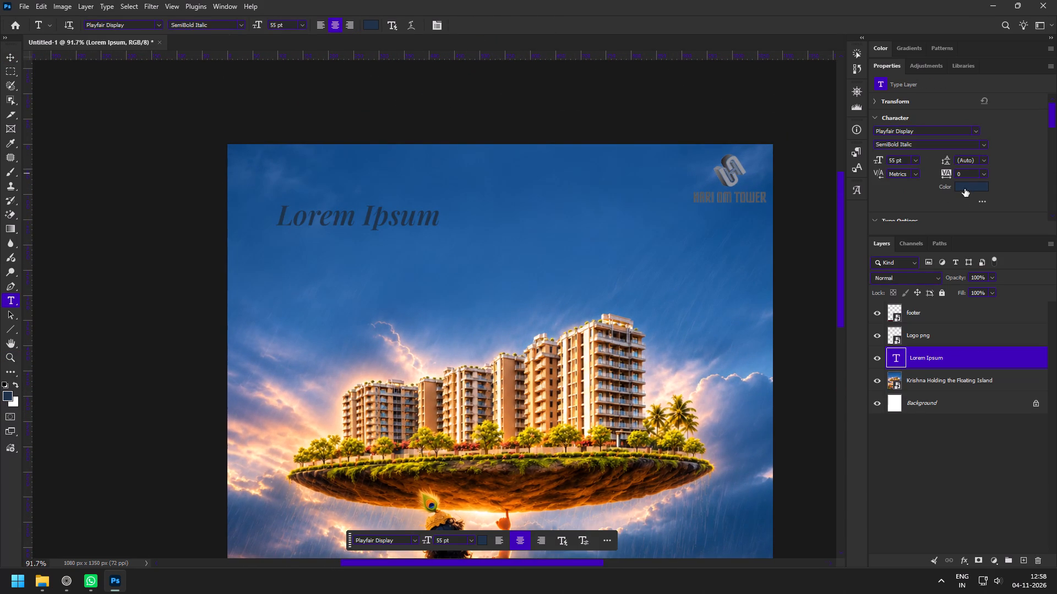
# Set the placeholder text's colour to white.
pyautogui.click(966, 187)
pyautogui.moveTo(674, 356); pyautogui.dragTo(557, 278)
pyautogui.click(869, 297)
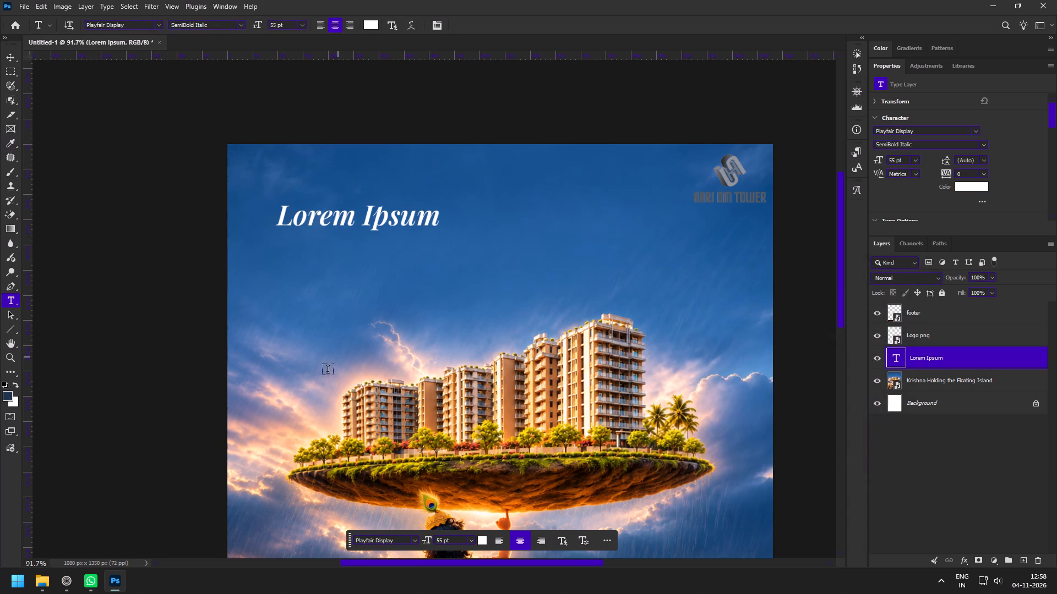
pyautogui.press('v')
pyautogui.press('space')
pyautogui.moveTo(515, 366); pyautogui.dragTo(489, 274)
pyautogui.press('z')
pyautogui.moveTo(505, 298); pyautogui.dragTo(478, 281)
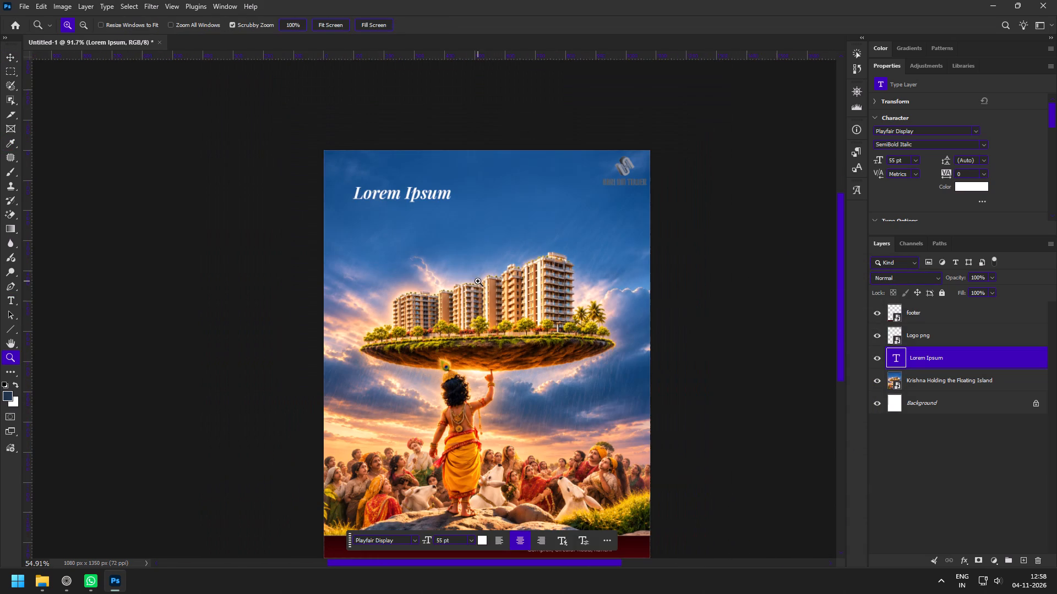
# Switch to the browser, close the Dhanteras doc tab, and copy the headline "JAHAAN APNO KA SAATH, WAHIN KHUSHIYON KA VAAS." from the Govardhan Puja doc.
pyautogui.press('v')
pyautogui.click(66, 588)
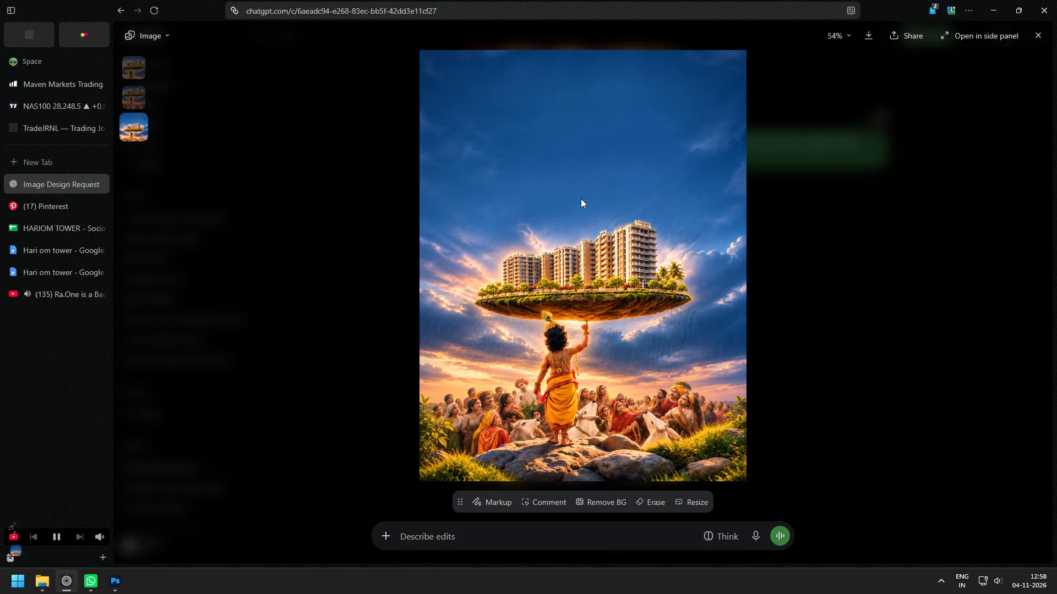
pyautogui.click(51, 252)
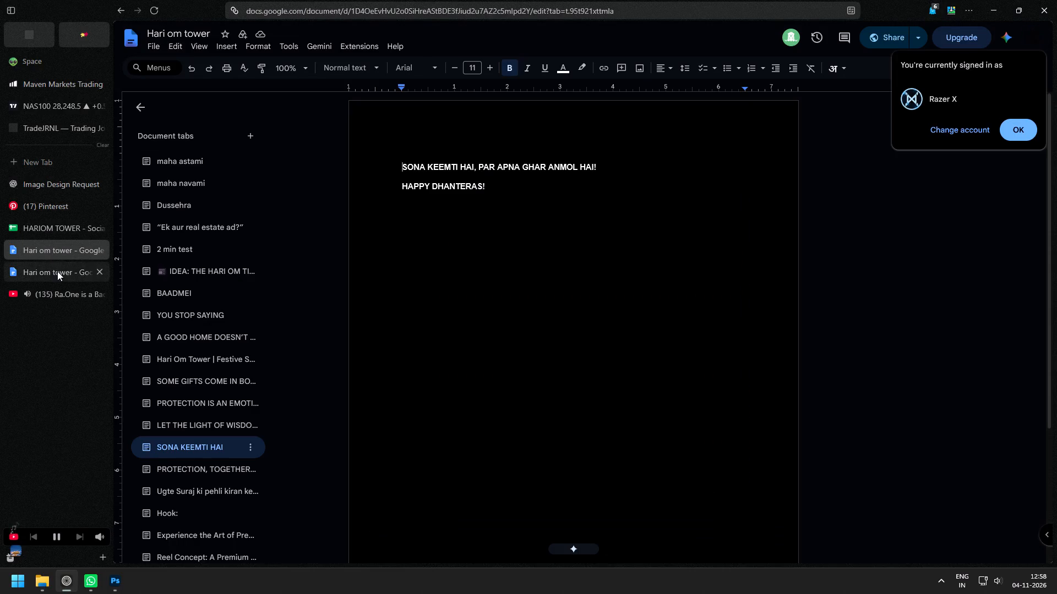
pyautogui.click(57, 271)
pyautogui.click(102, 246)
pyautogui.moveTo(385, 167); pyautogui.dragTo(504, 166)
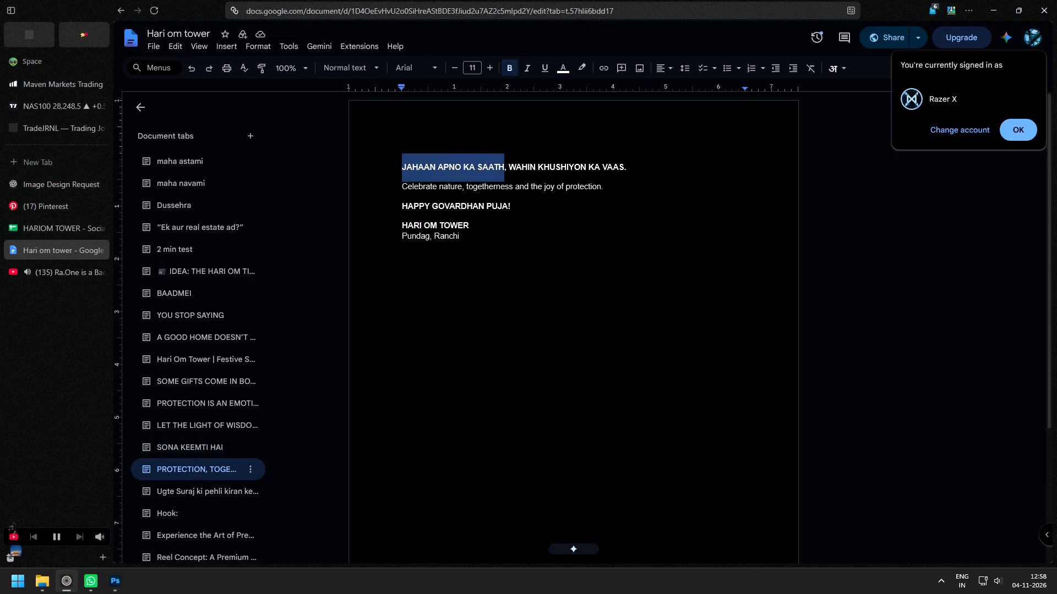
pyautogui.moveTo(504, 166); pyautogui.dragTo(656, 171)
pyautogui.hotkey('ctrl', 'c')
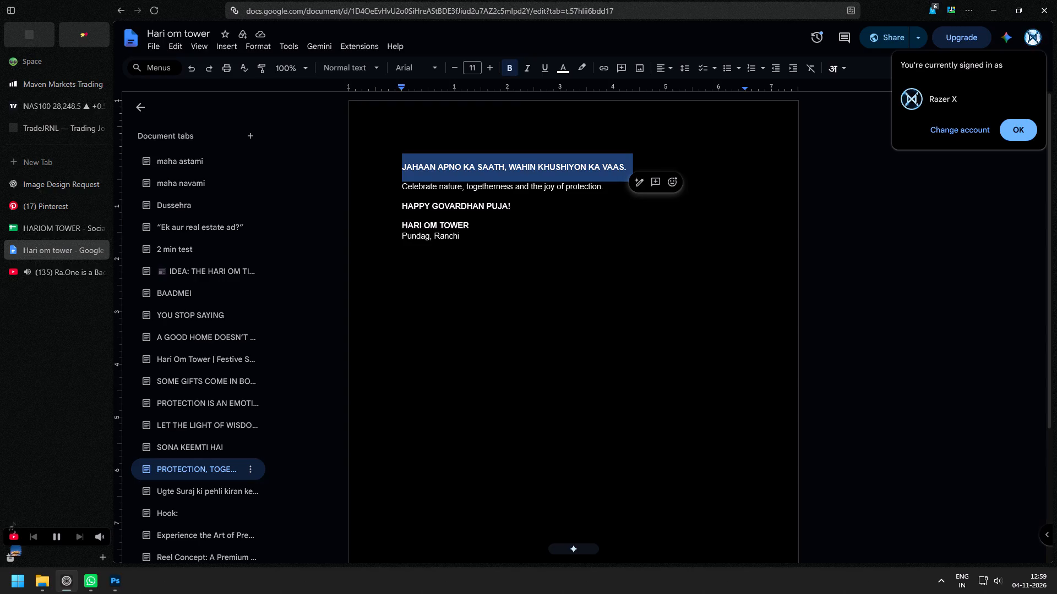
pyautogui.click(121, 582)
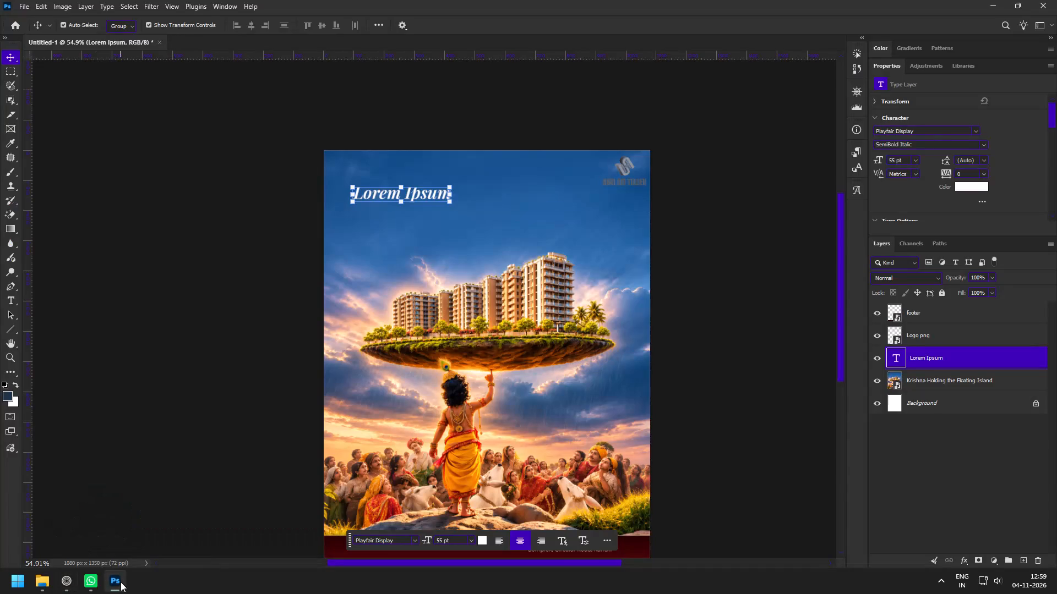
pyautogui.click(121, 582)
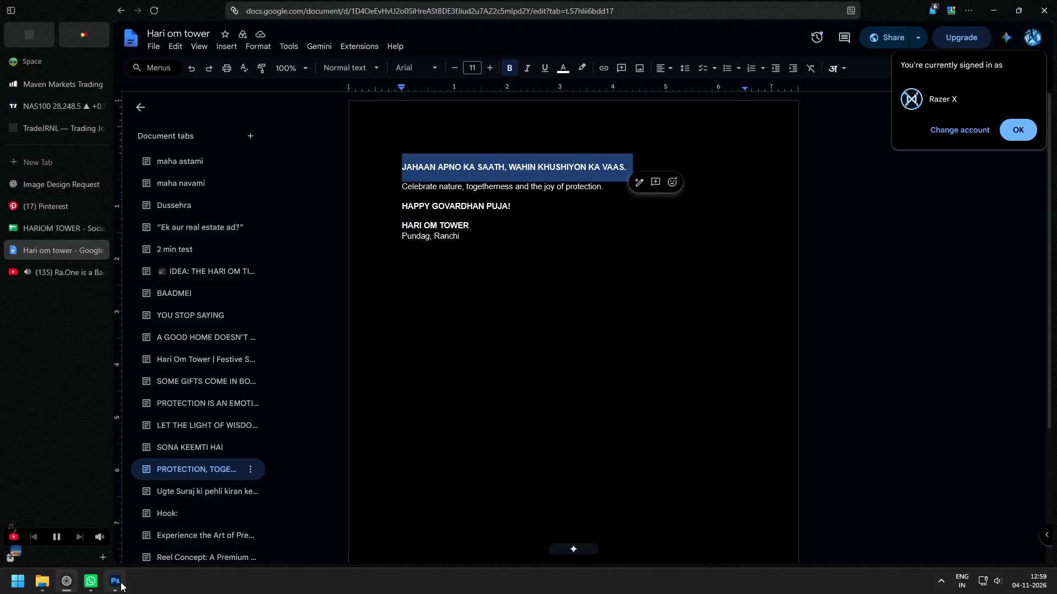
pyautogui.click(121, 582)
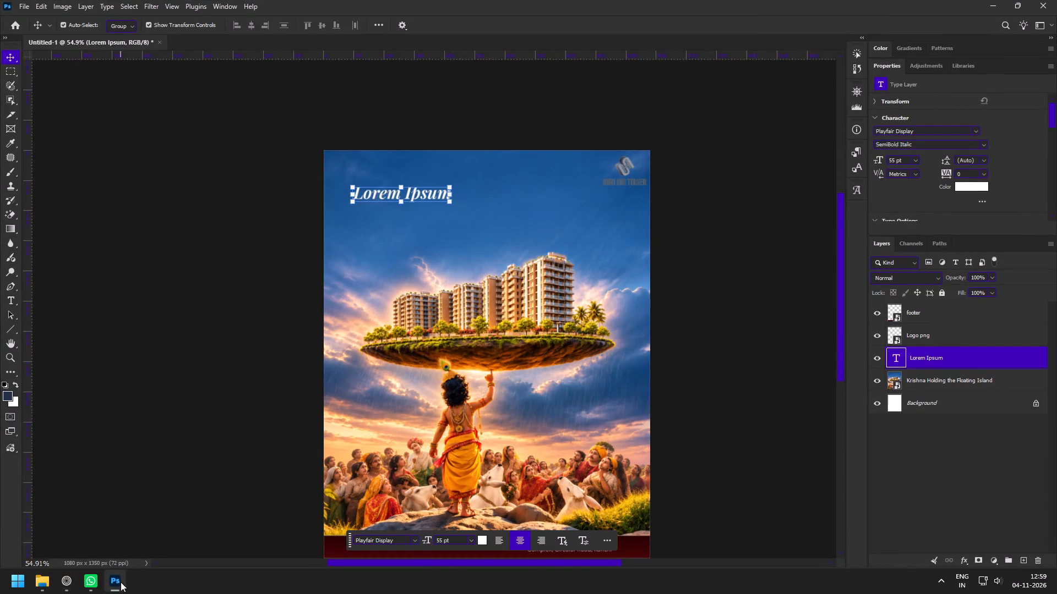
pyautogui.click(121, 582)
pyautogui.hotkey('ctrl', 'c')
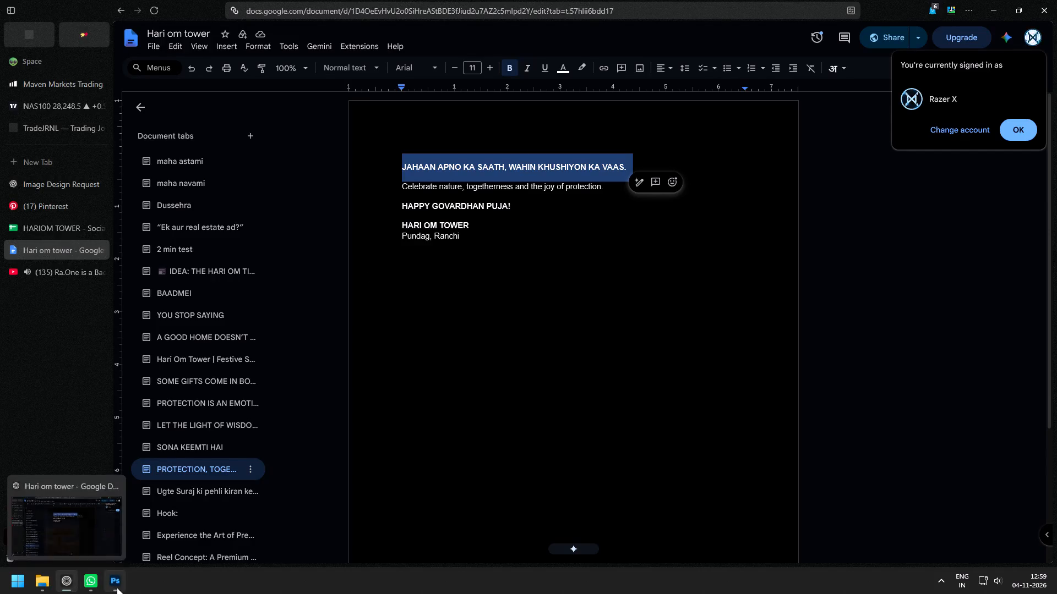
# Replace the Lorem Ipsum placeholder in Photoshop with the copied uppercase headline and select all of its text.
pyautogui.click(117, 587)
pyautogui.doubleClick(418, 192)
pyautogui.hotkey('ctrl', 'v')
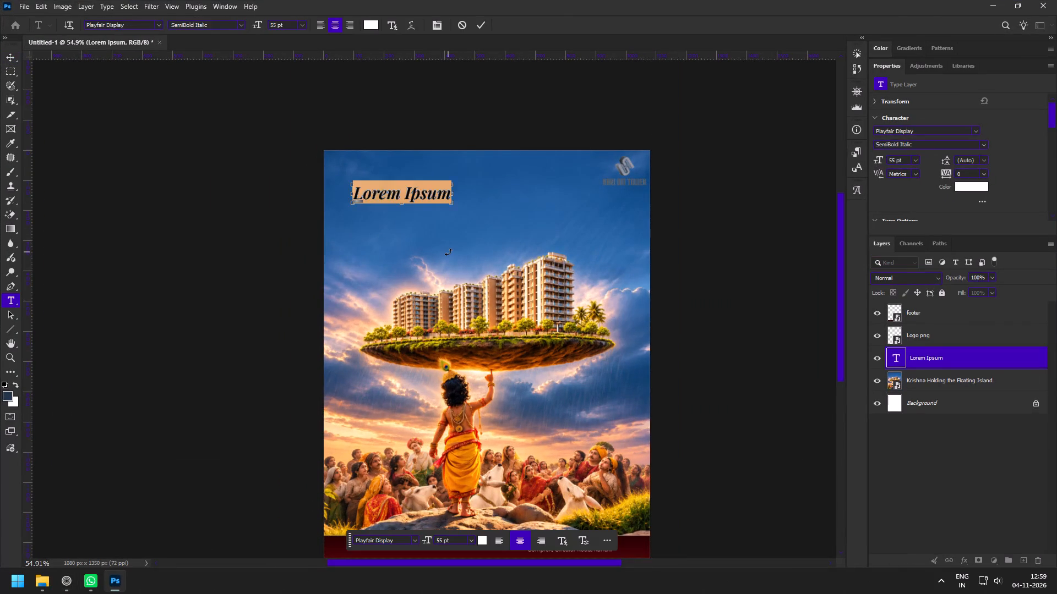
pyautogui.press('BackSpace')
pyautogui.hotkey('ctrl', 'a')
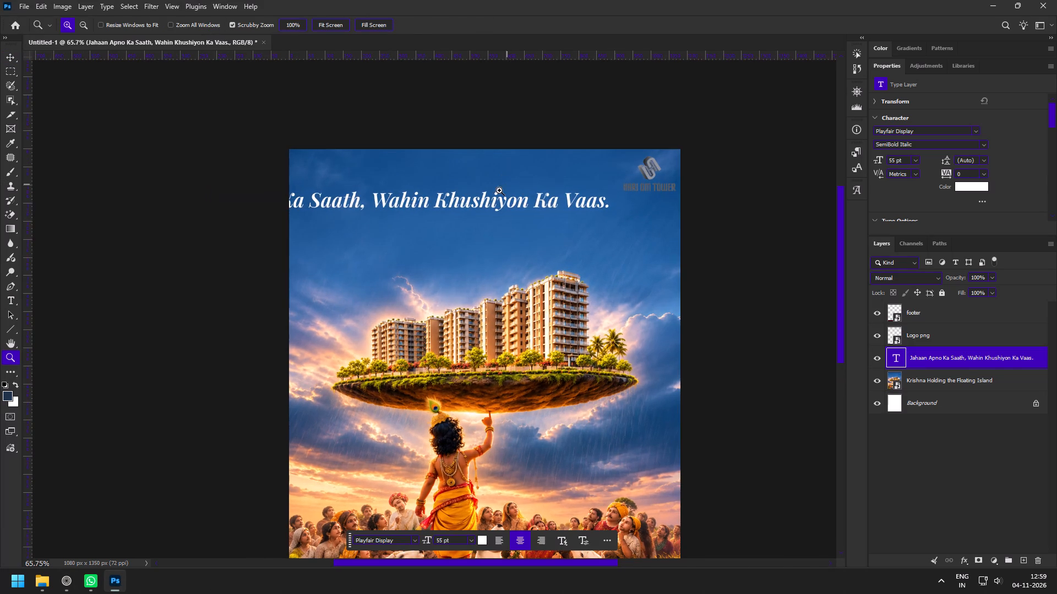
pyautogui.press('v')
pyautogui.keyDown('shift'); pyautogui.moveTo(435, 200); pyautogui.dragTo(595, 205); pyautogui.keyUp('shift')
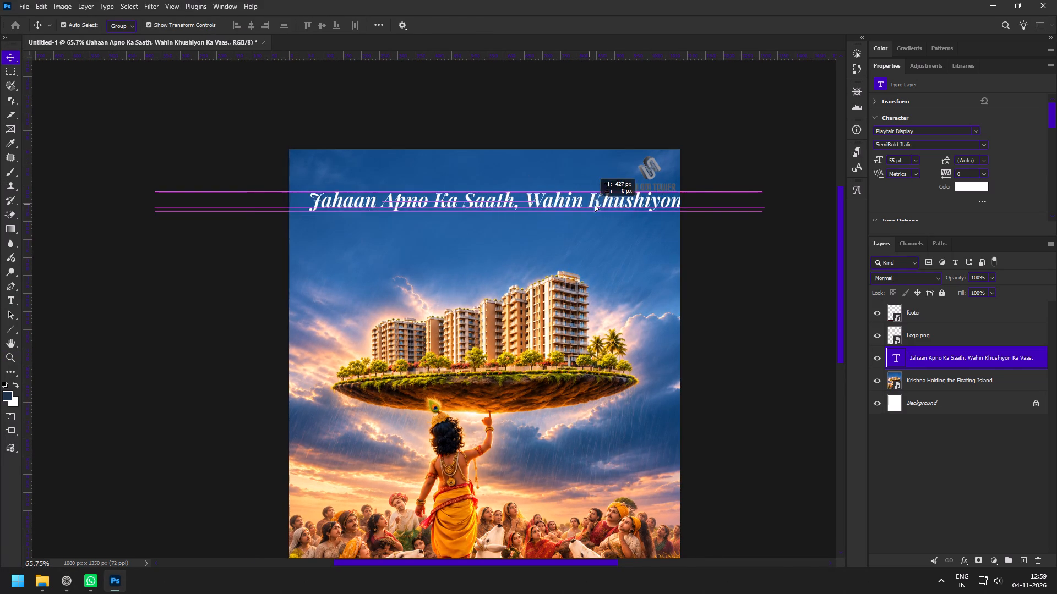
pyautogui.keyDown('shift'); pyautogui.moveTo(595, 205); pyautogui.dragTo(601, 205); pyautogui.keyUp('shift')
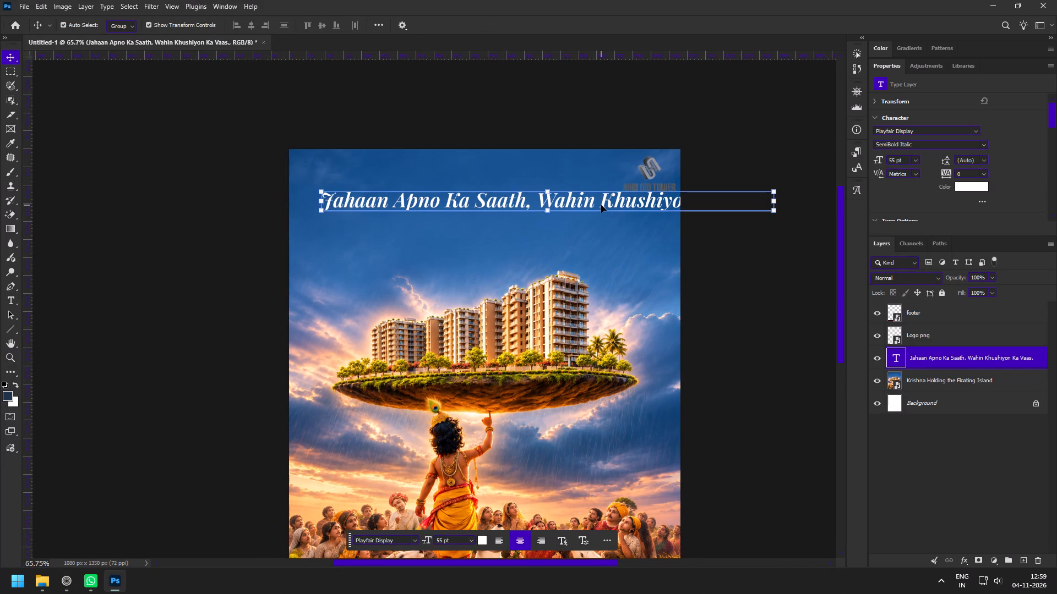
pyautogui.doubleClick(588, 199)
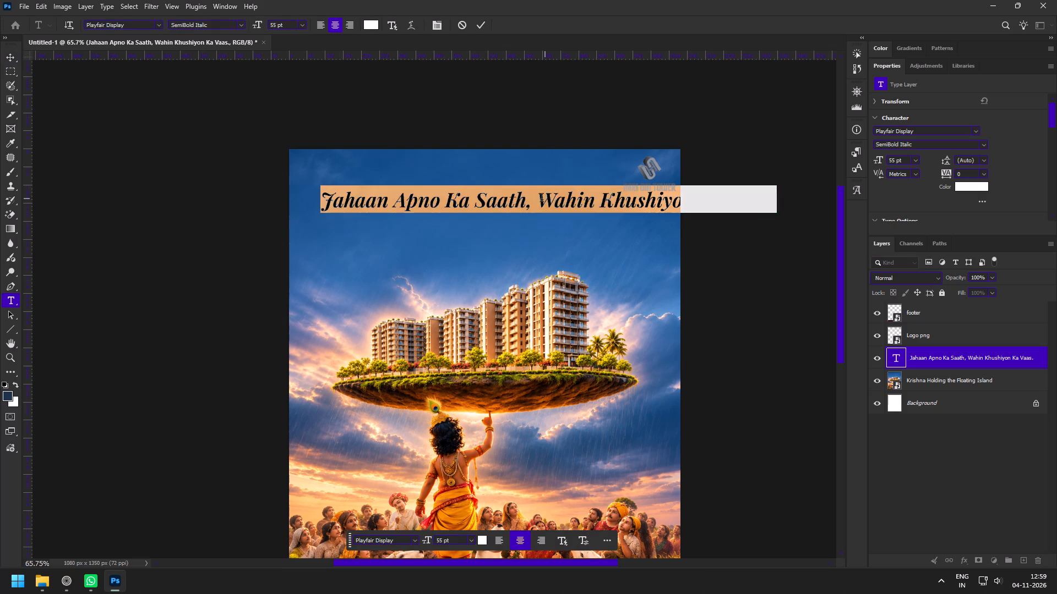
pyautogui.click(538, 199)
pyautogui.press('Return')
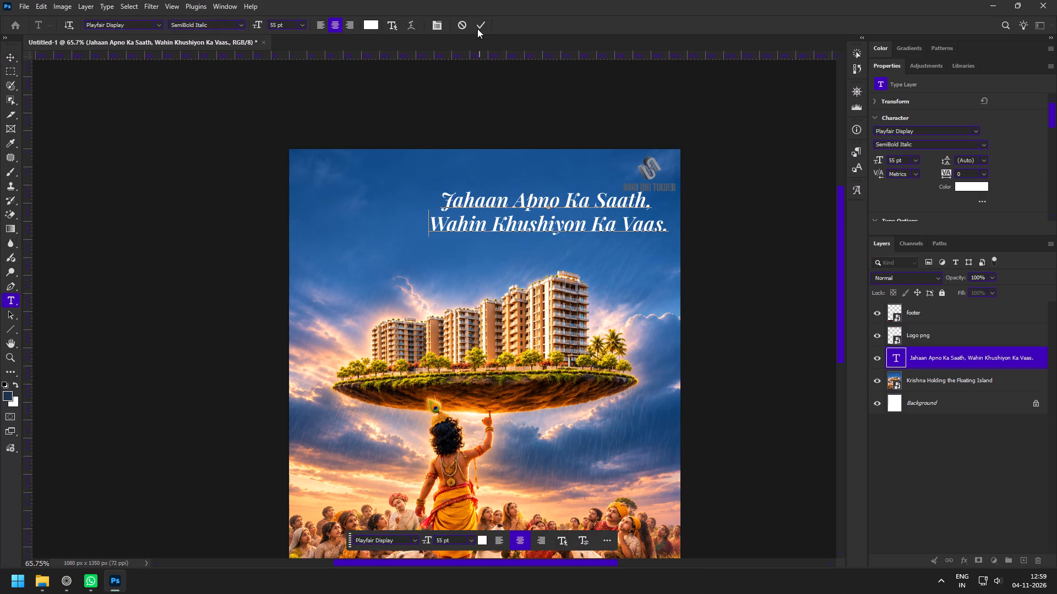
pyautogui.click(477, 29)
pyautogui.moveTo(533, 218); pyautogui.dragTo(476, 220)
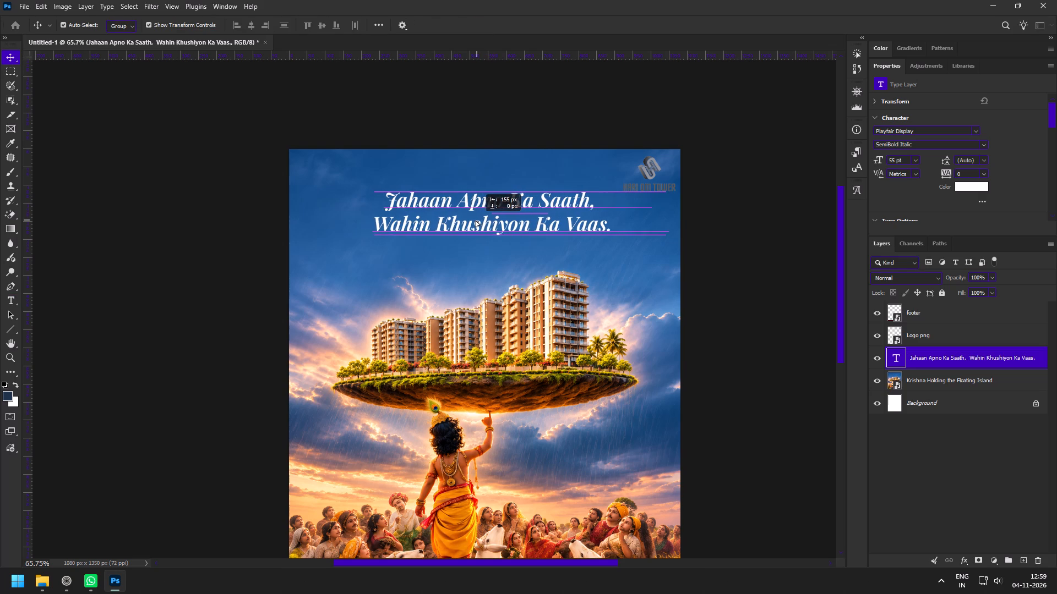
pyautogui.moveTo(476, 220); pyautogui.dragTo(473, 219)
# Scale the Krishna Holding the Floating Island image to about 98.99% to match the canvas width, and shift it down.
pyautogui.press('z')
pyautogui.moveTo(503, 184); pyautogui.dragTo(508, 194)
pyautogui.press('space')
pyautogui.press('space')
pyautogui.press('space')
pyautogui.press('space')
pyautogui.press('space')
pyautogui.moveTo(516, 271); pyautogui.dragTo(505, 196)
pyautogui.moveTo(513, 257); pyautogui.dragTo(491, 242)
pyautogui.press('v')
pyautogui.click(493, 285)
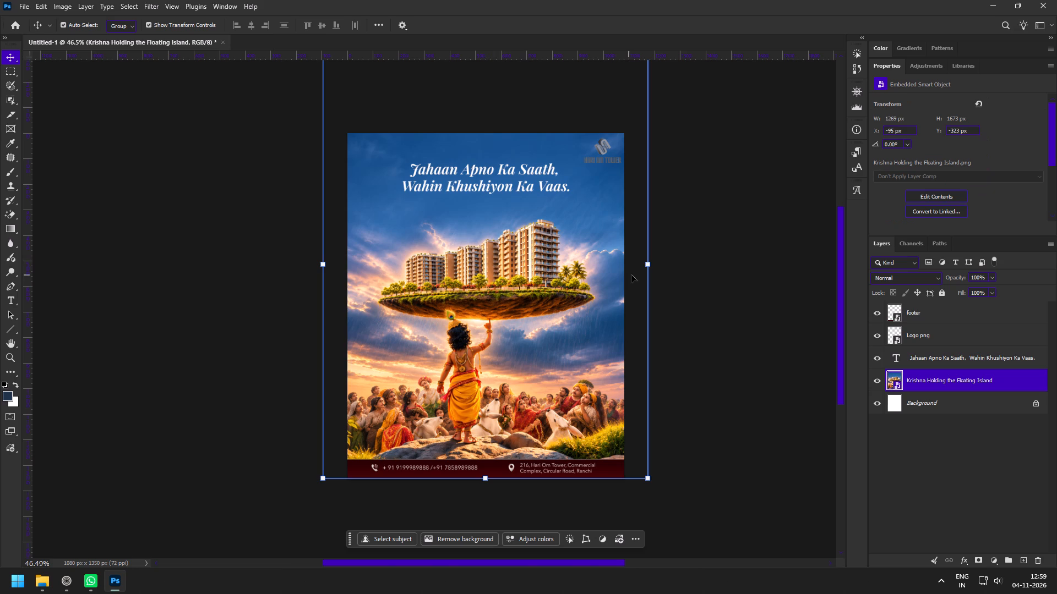
pyautogui.moveTo(650, 267); pyautogui.dragTo(627, 262)
pyautogui.moveTo(611, 284); pyautogui.dragTo(611, 303)
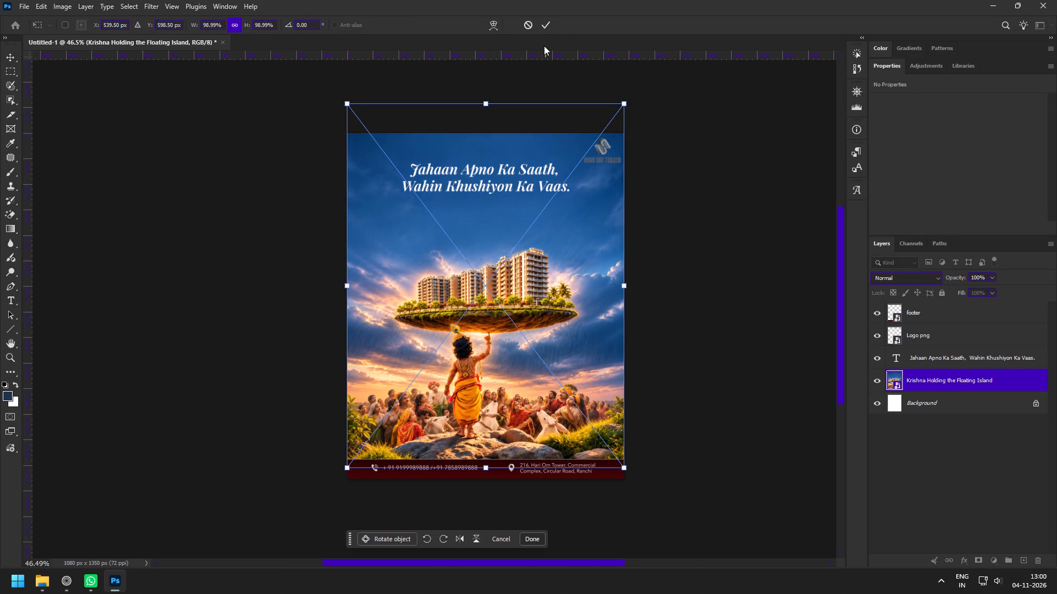
pyautogui.click(547, 21)
# Move the Krishna image straight down about 39 px until its bottom edge meets the canvas bottom.
pyautogui.press('z')
pyautogui.moveTo(487, 280); pyautogui.dragTo(499, 288)
pyautogui.press('v')
pyautogui.moveTo(483, 400); pyautogui.dragTo(482, 403)
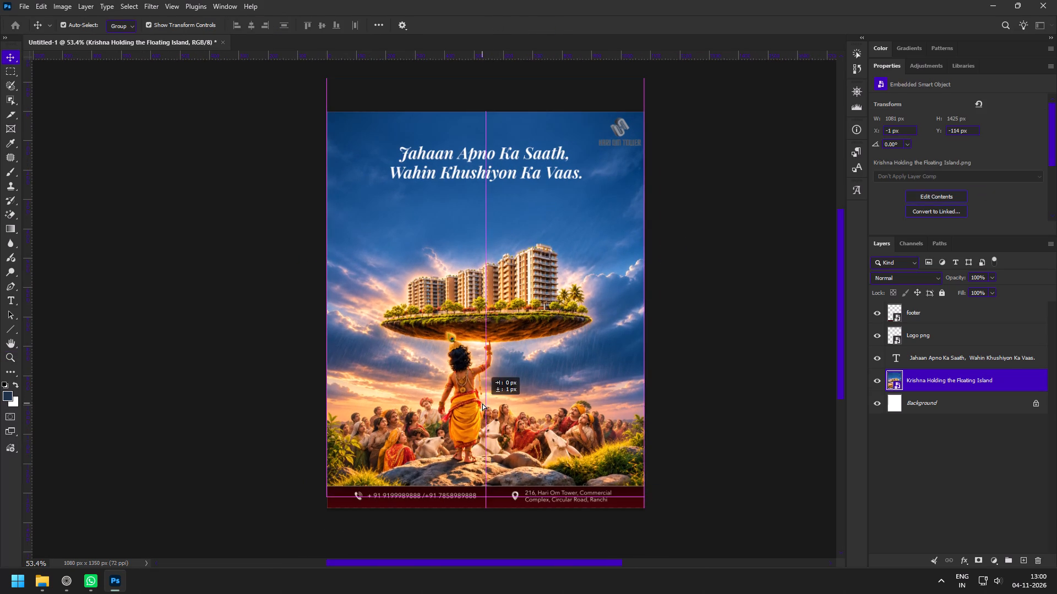
pyautogui.moveTo(482, 403); pyautogui.dragTo(482, 413)
# Move the two-line headline straight down by about 17 px, keeping it horizontally centred.
pyautogui.press('z')
pyautogui.moveTo(482, 139); pyautogui.dragTo(497, 157)
pyautogui.press('v')
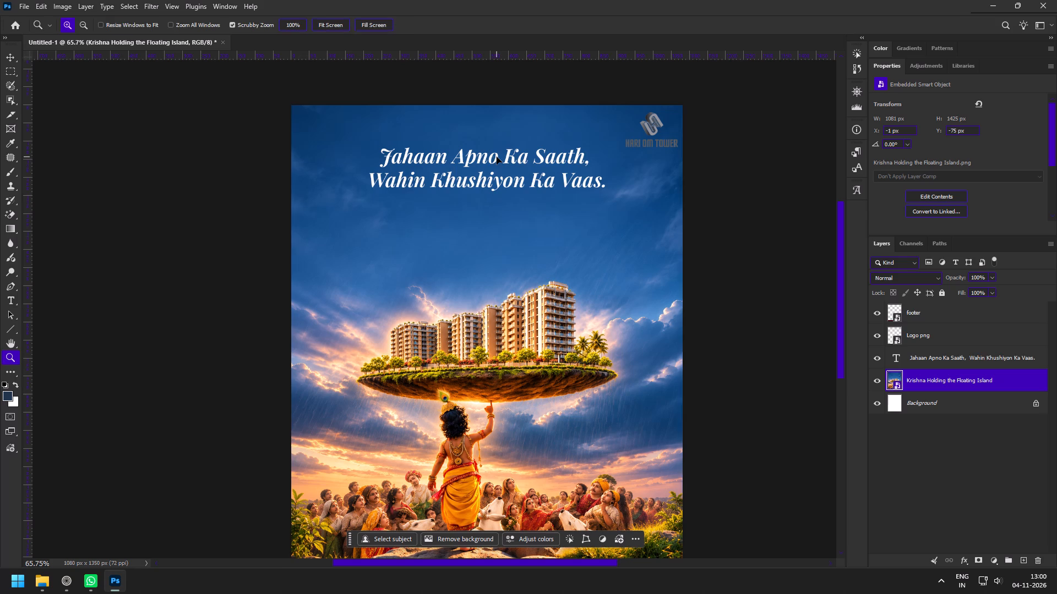
pyautogui.click(68, 585)
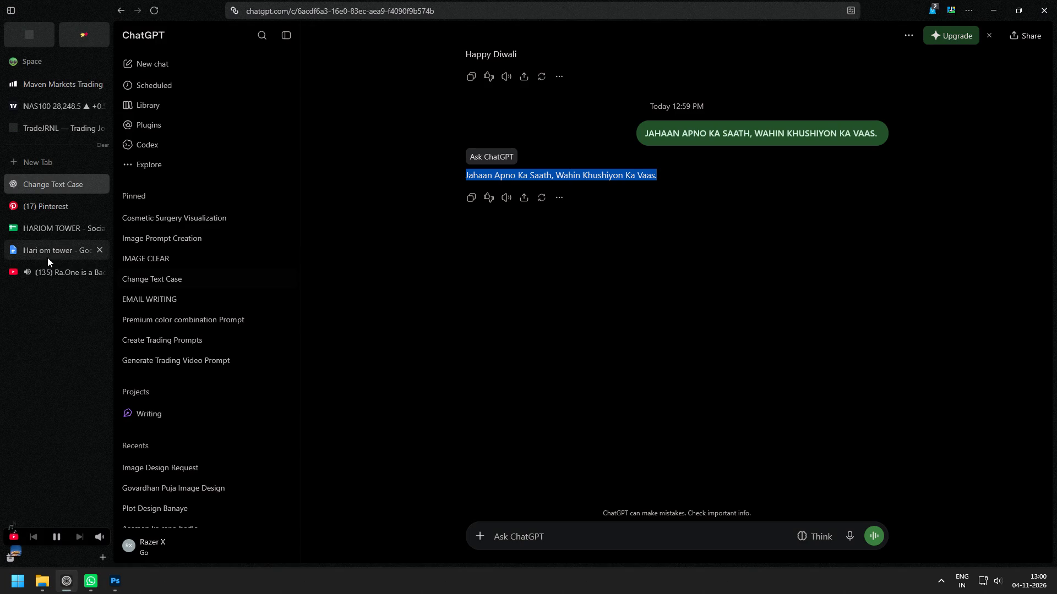
pyautogui.click(115, 590)
pyautogui.press('z')
pyautogui.moveTo(472, 136); pyautogui.dragTo(488, 153)
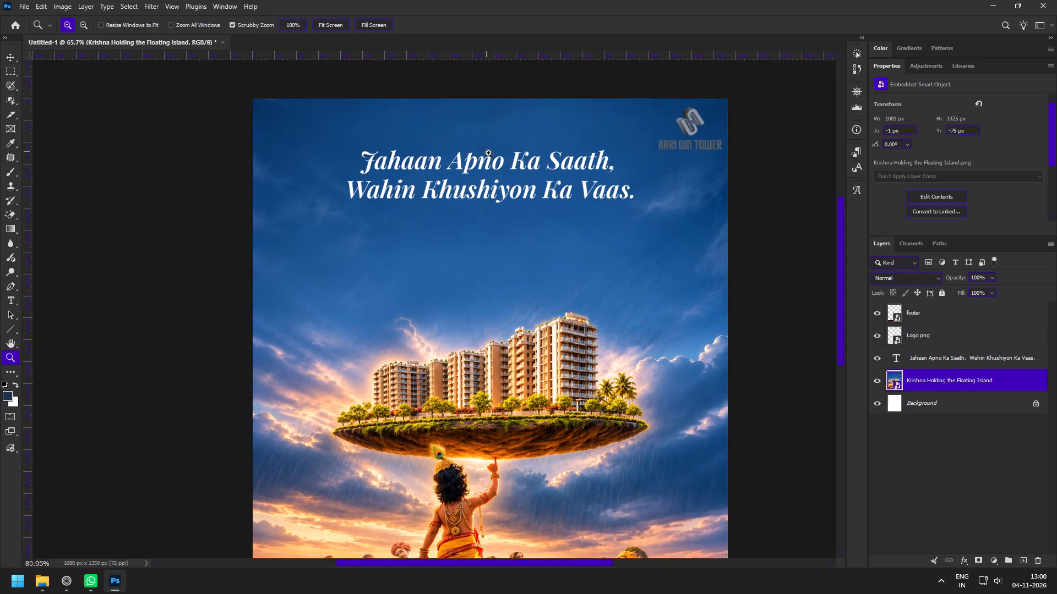
pyautogui.moveTo(488, 153); pyautogui.dragTo(492, 156)
pyautogui.press('v')
pyautogui.click(560, 171)
pyautogui.keyDown('shift'); pyautogui.moveTo(571, 178); pyautogui.dragTo(572, 190); pyautogui.keyUp('shift')
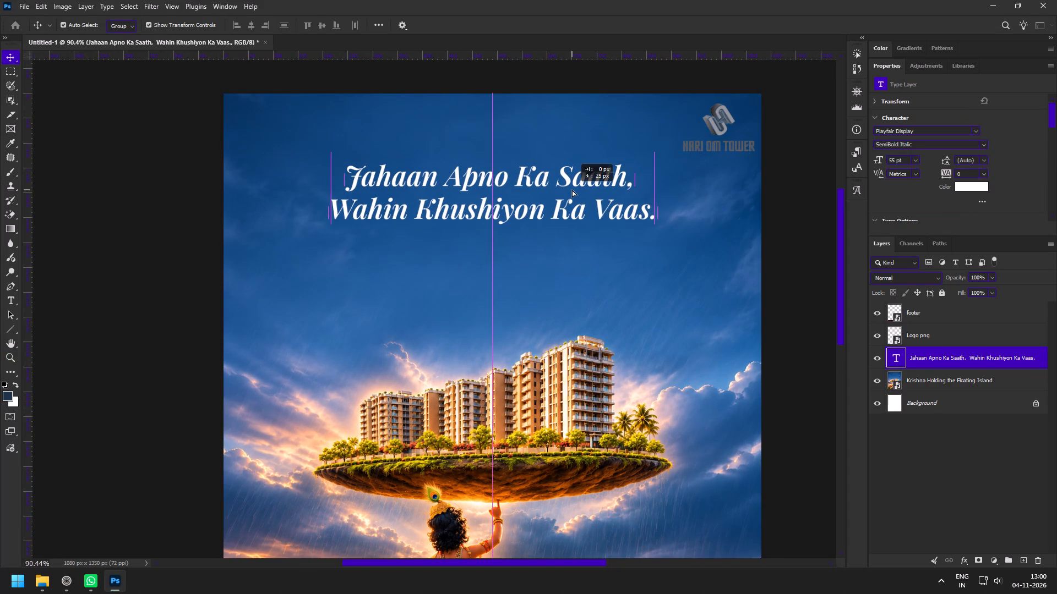
pyautogui.keyDown('shift'); pyautogui.moveTo(572, 190); pyautogui.dragTo(572, 185); pyautogui.keyUp('shift')
# Copy the line "Celebrate nature, togetherness and the joy of protection." from the Hari om tower document in the browser, and return to Photoshop.
pyautogui.press('z')
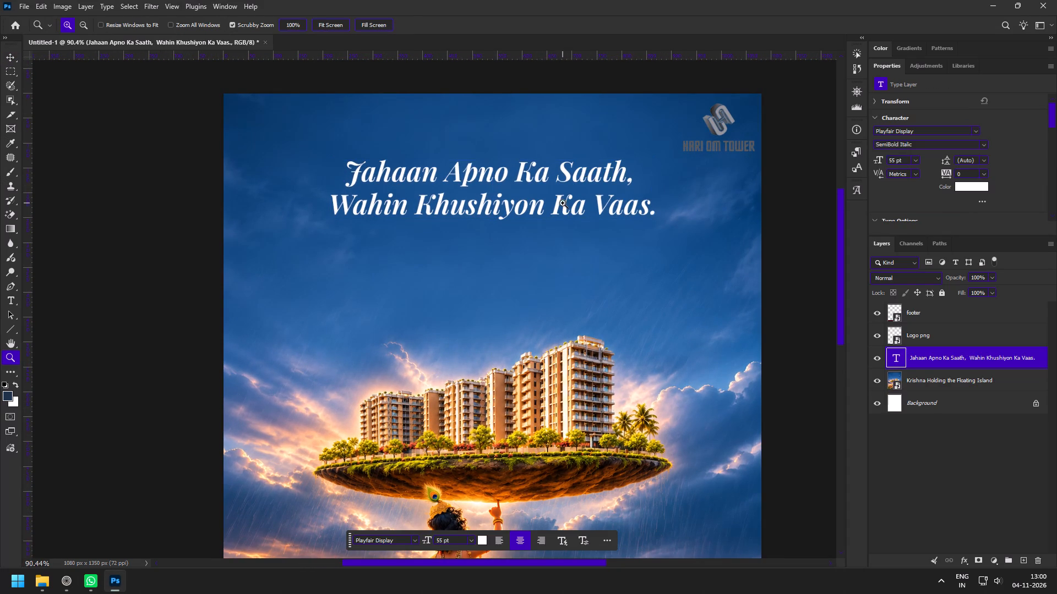
pyautogui.moveTo(475, 149); pyautogui.dragTo(490, 165)
pyautogui.press('v')
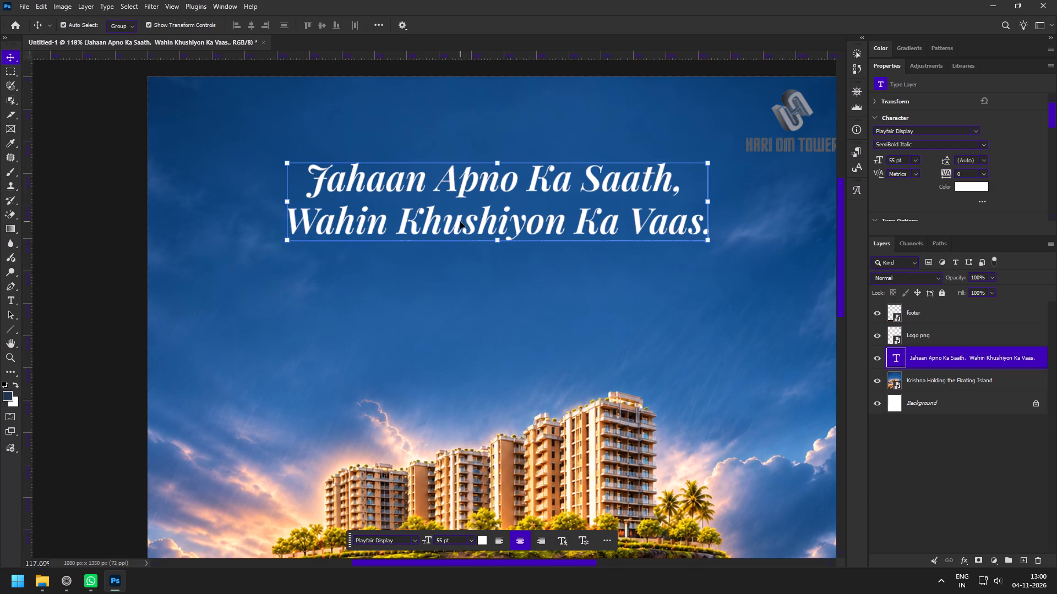
pyautogui.click(67, 593)
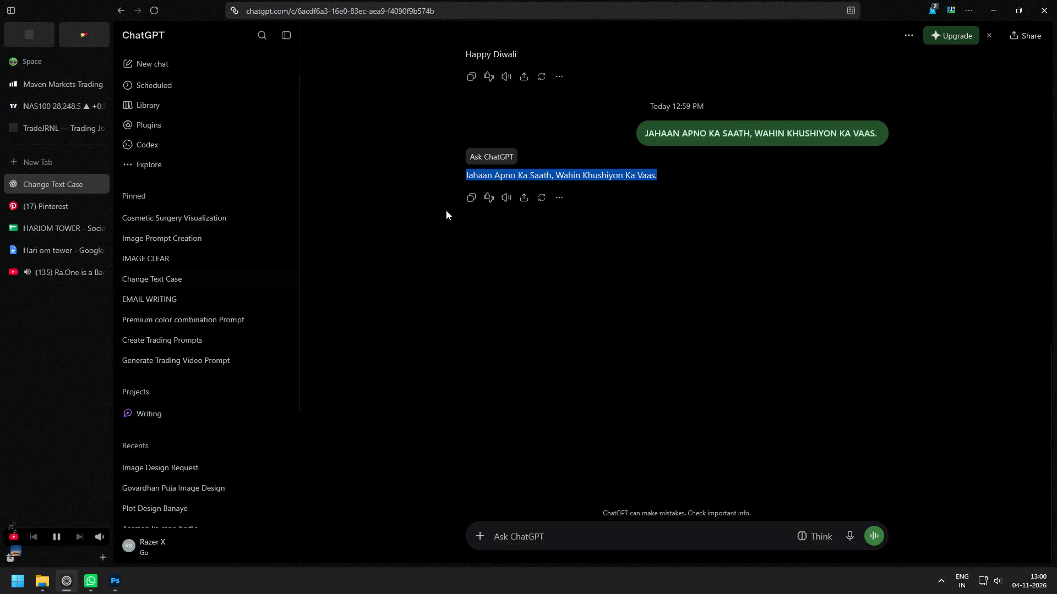
pyautogui.click(50, 252)
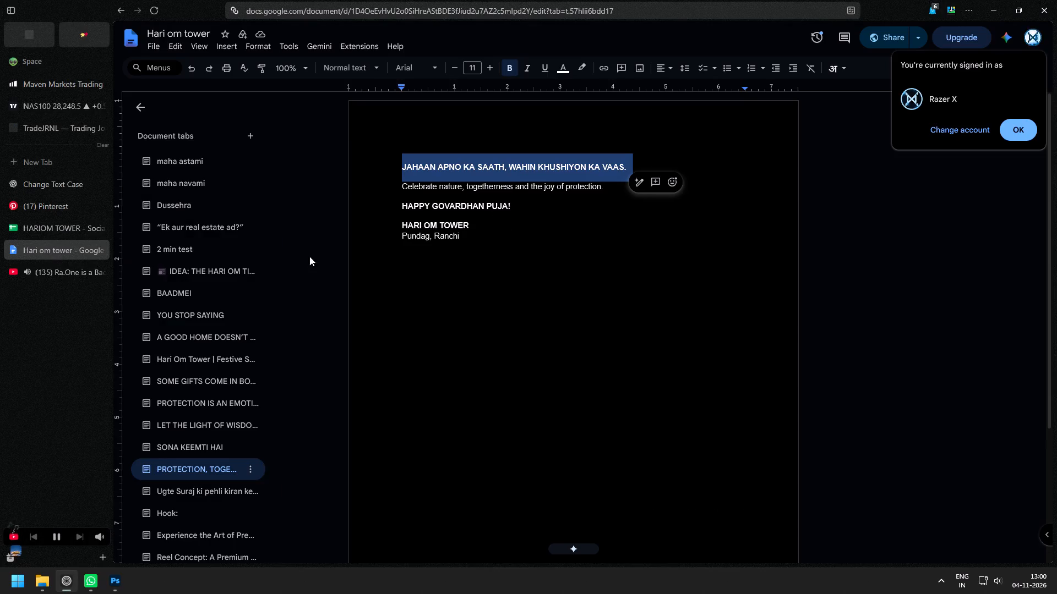
pyautogui.moveTo(382, 186); pyautogui.dragTo(434, 191)
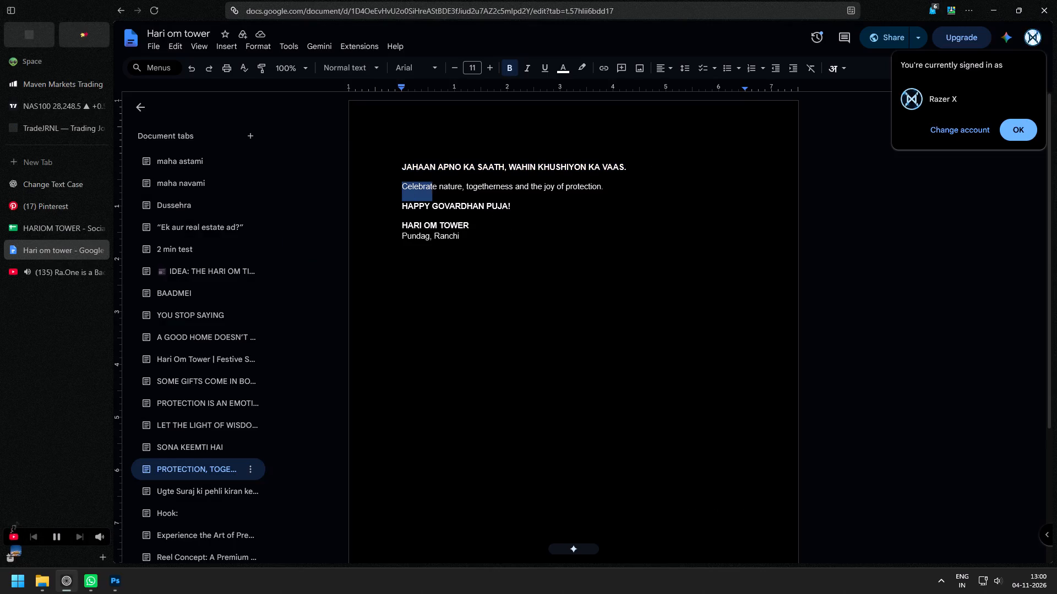
pyautogui.moveTo(434, 191); pyautogui.dragTo(620, 191)
pyautogui.hotkey('ctrl', 'c')
pyautogui.click(116, 587)
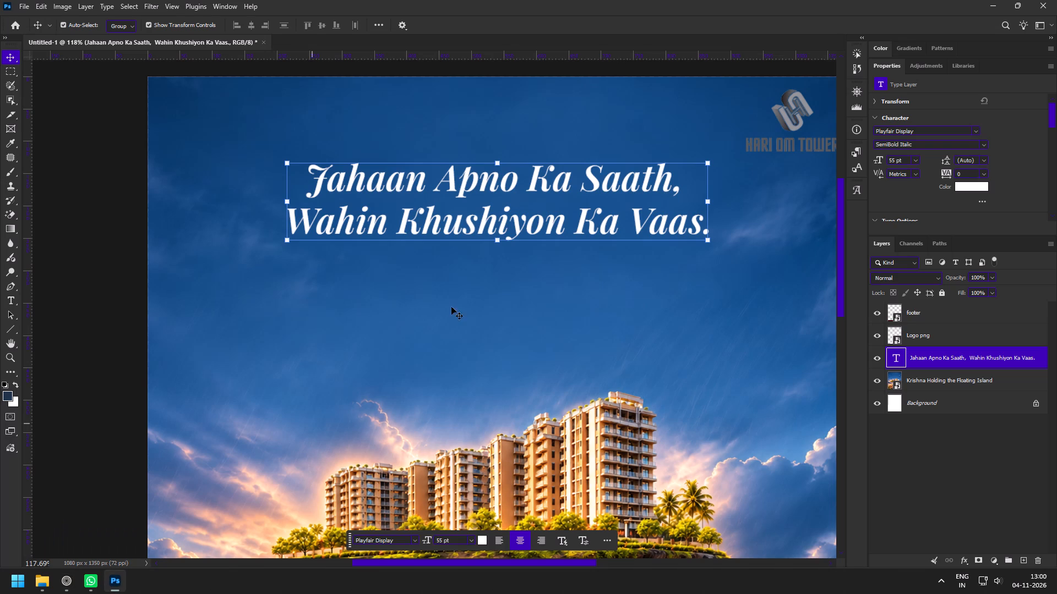
pyautogui.click(62, 593)
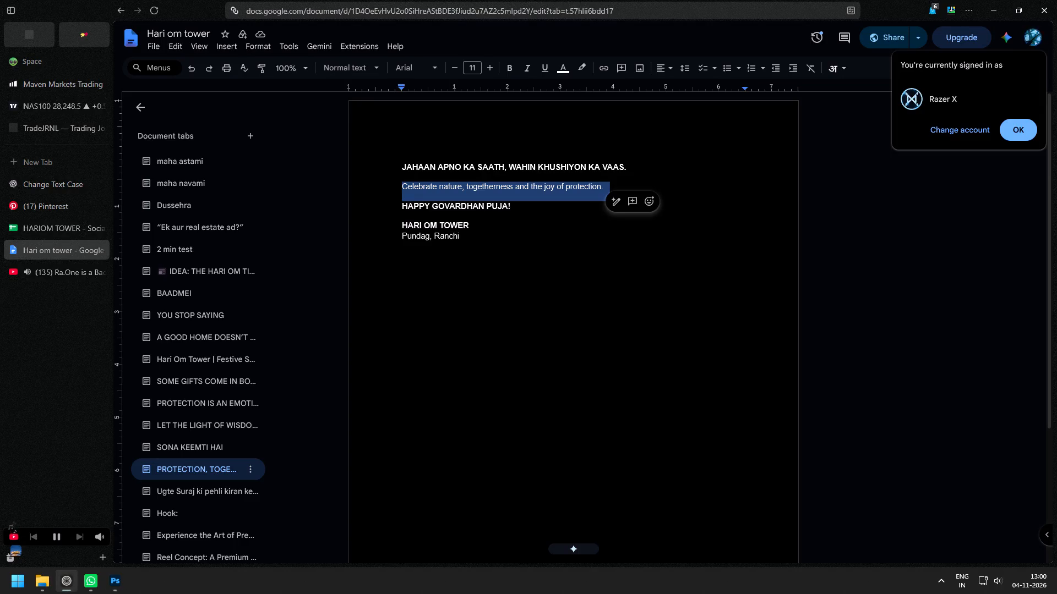
pyautogui.click(62, 593)
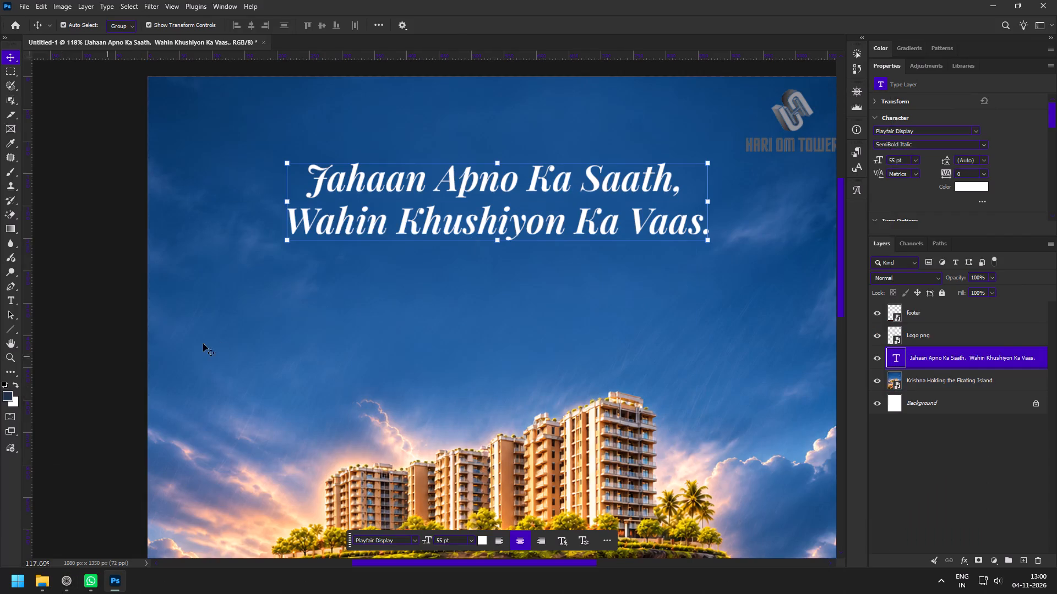
# Add a text layer below the headline in Helvetica Neue Ultra Light containing the copied "Celebrate nature, togetherness and the joy of protection." line.
pyautogui.press('t')
pyautogui.click(242, 287)
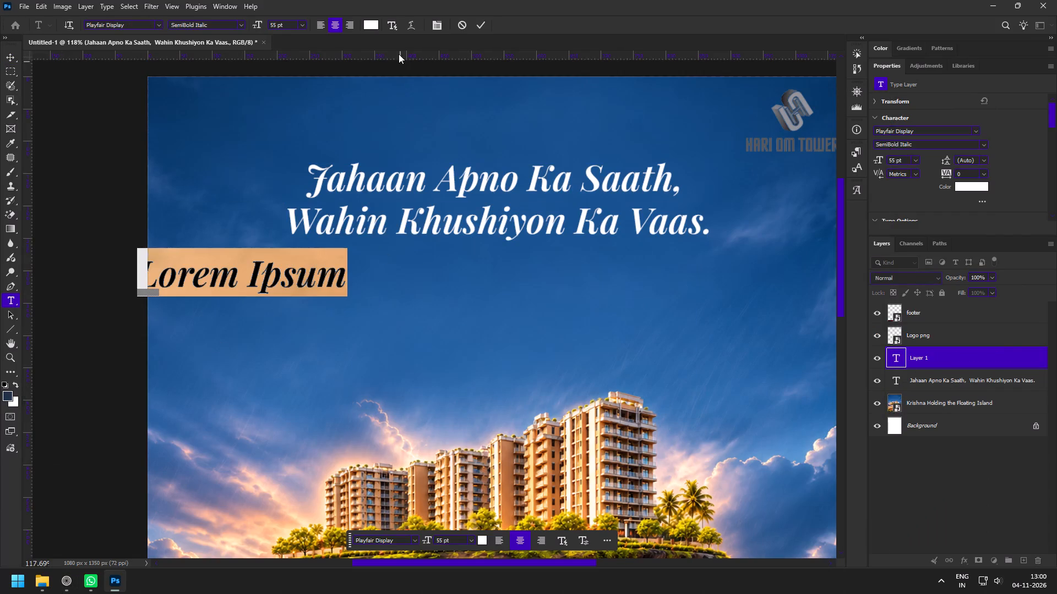
pyautogui.click(973, 128)
pyautogui.scroll(9, 935, 190)
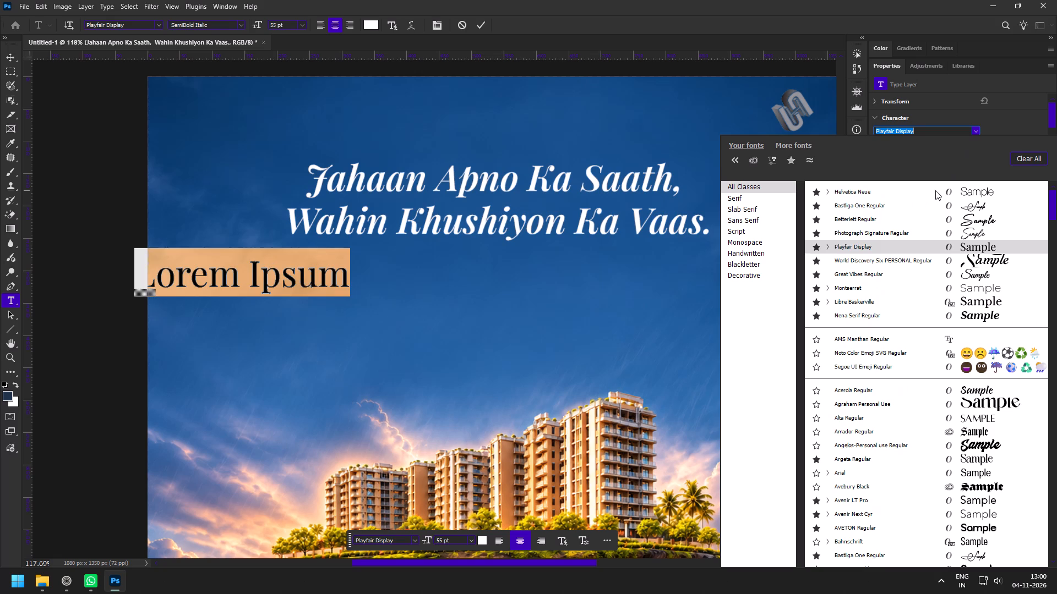
pyautogui.scroll(1, 935, 190)
pyautogui.click(891, 193)
pyautogui.hotkey('ctrl', 'v')
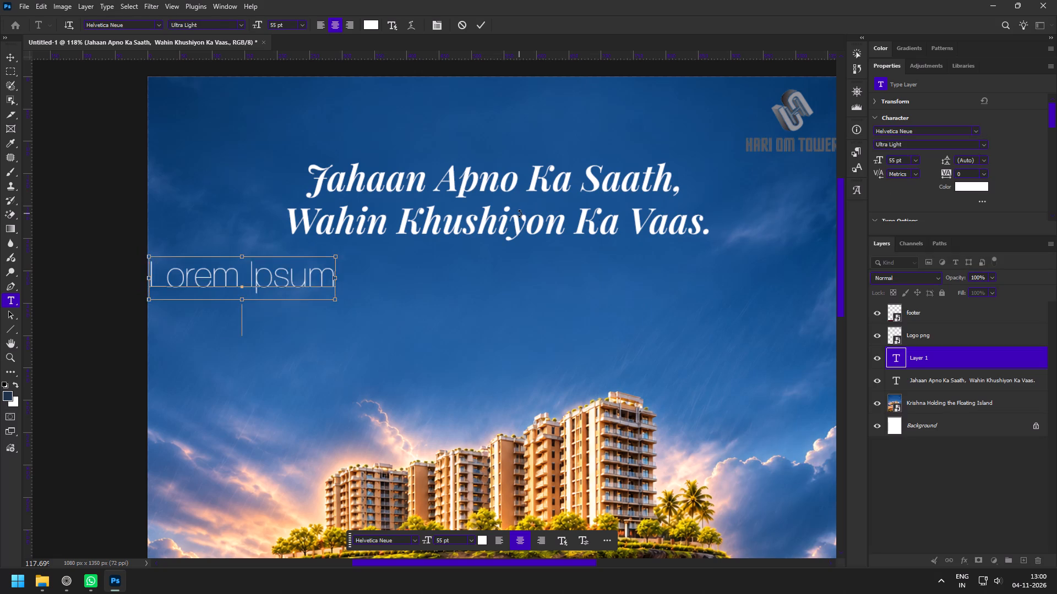
pyautogui.press('BackSpace')
pyautogui.hotkey('ctrl', 'Return')
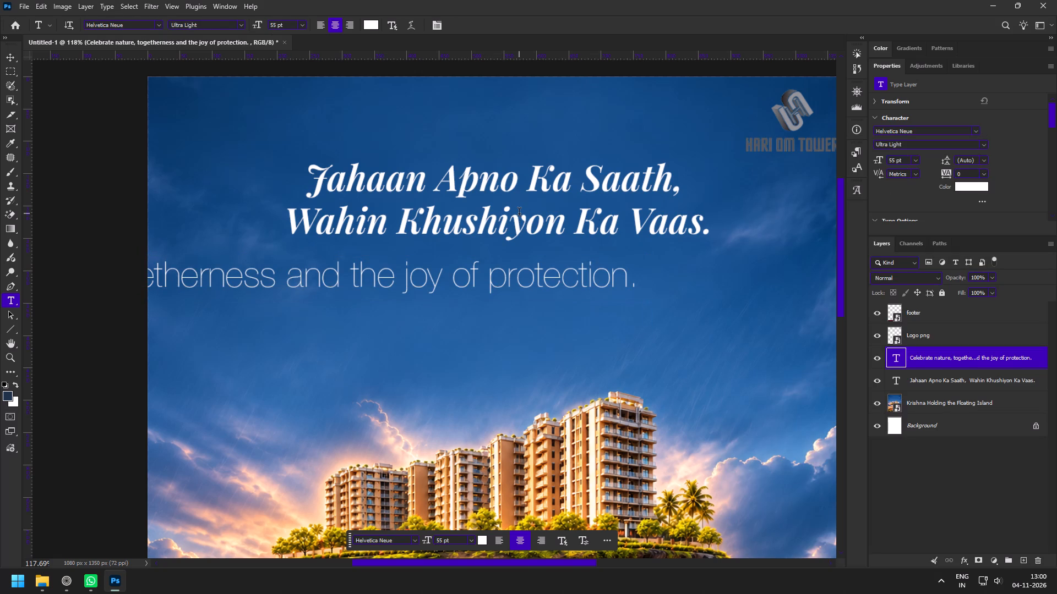
# Reduce the new subheading to 29 pt and centre it directly beneath the headline.
pyautogui.press('v')
pyautogui.moveTo(882, 162); pyautogui.dragTo(875, 161)
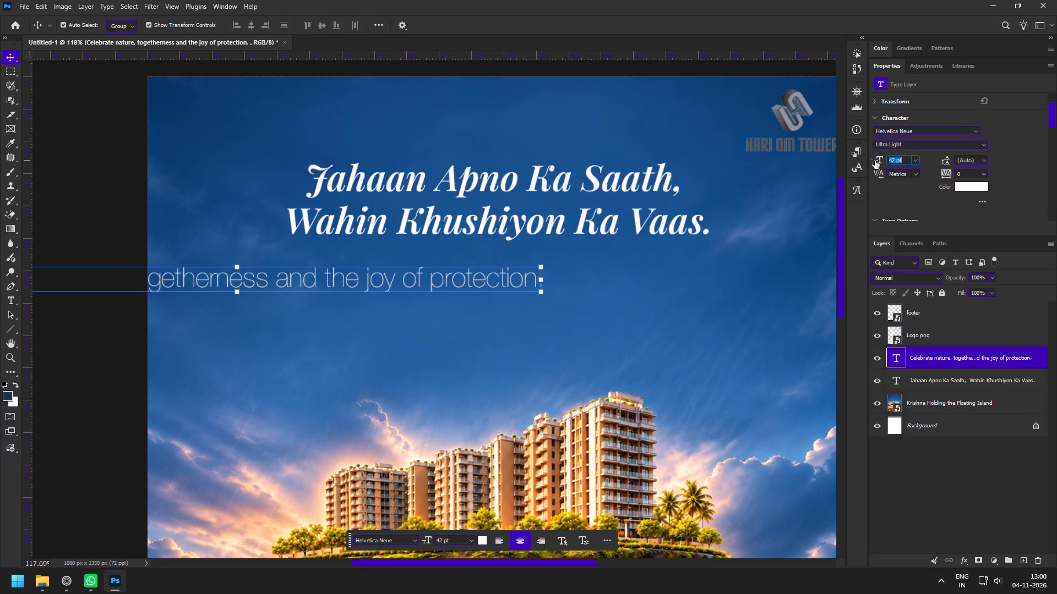
pyautogui.moveTo(875, 161); pyautogui.dragTo(868, 158)
pyautogui.press('v')
pyautogui.moveTo(382, 281); pyautogui.dragTo(673, 255)
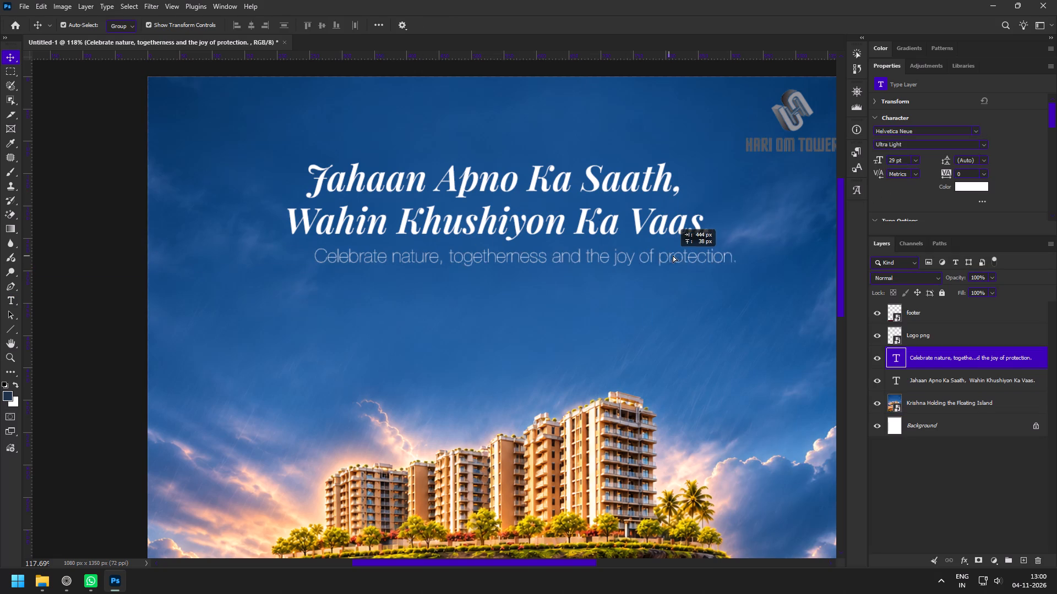
pyautogui.moveTo(673, 255); pyautogui.dragTo(642, 256)
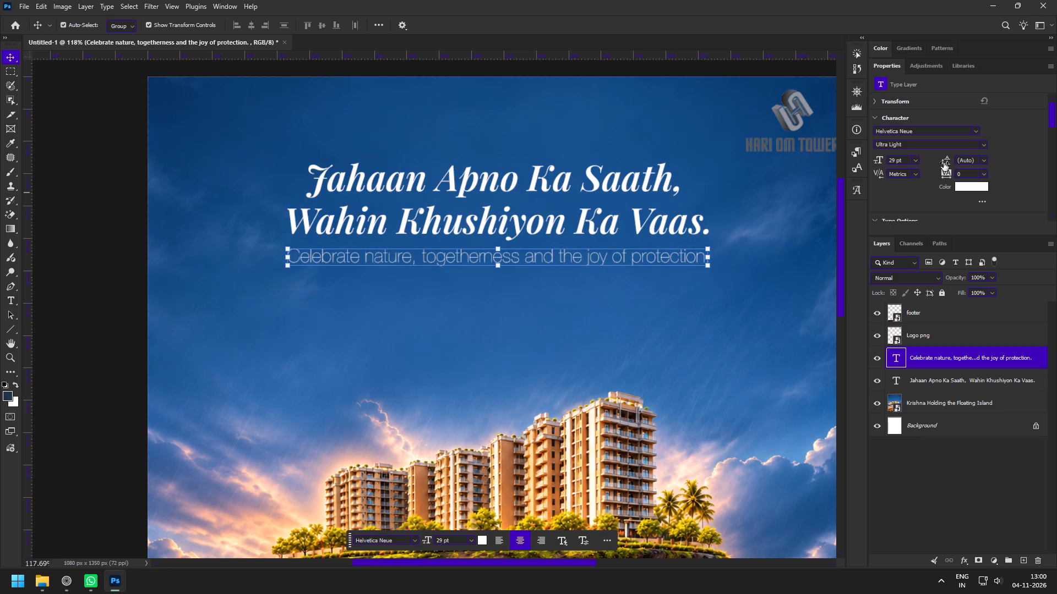
# Set the subheading's font weight to Medium.
pyautogui.click(985, 146)
pyautogui.click(907, 249)
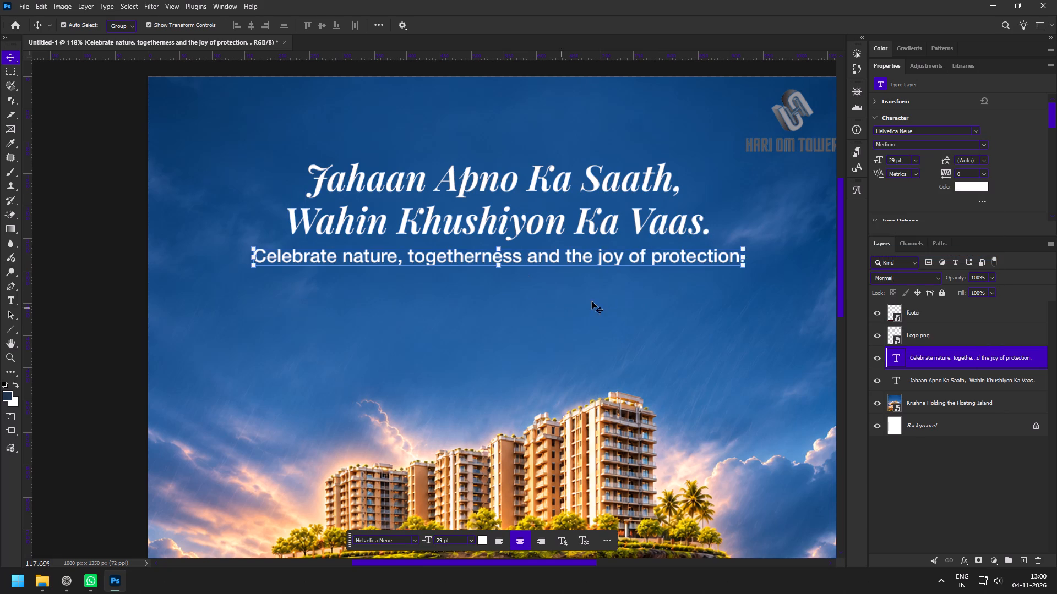
# Break the subheading into two lines before "the joy of protection." and shift the block slightly down from the headline.
pyautogui.press('z')
pyautogui.moveTo(596, 198); pyautogui.dragTo(606, 211)
pyautogui.press('v')
pyautogui.doubleClick(680, 267)
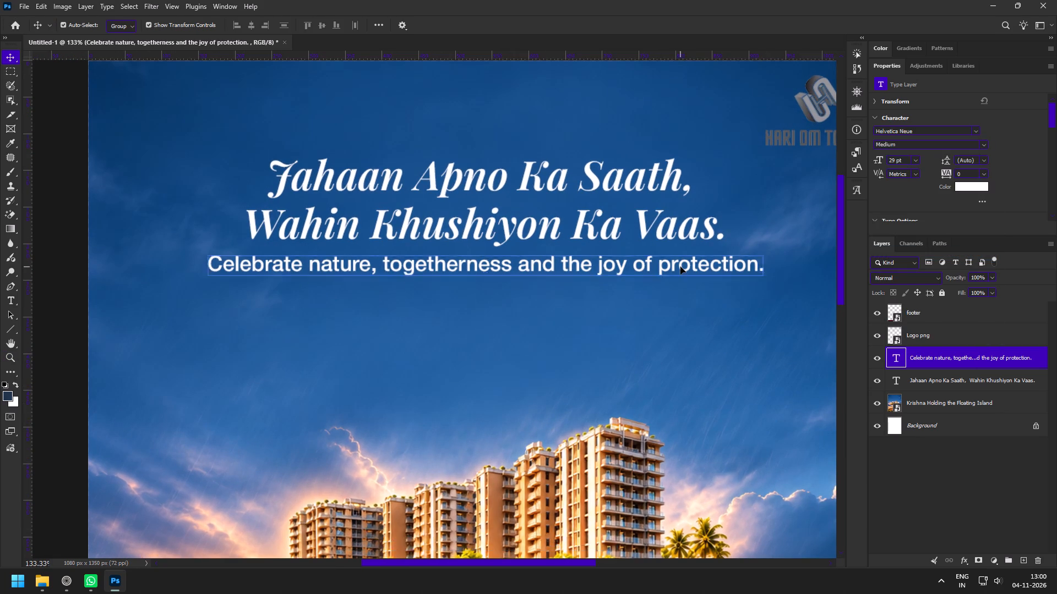
pyautogui.click(565, 266)
pyautogui.click(562, 266)
pyautogui.press('Return')
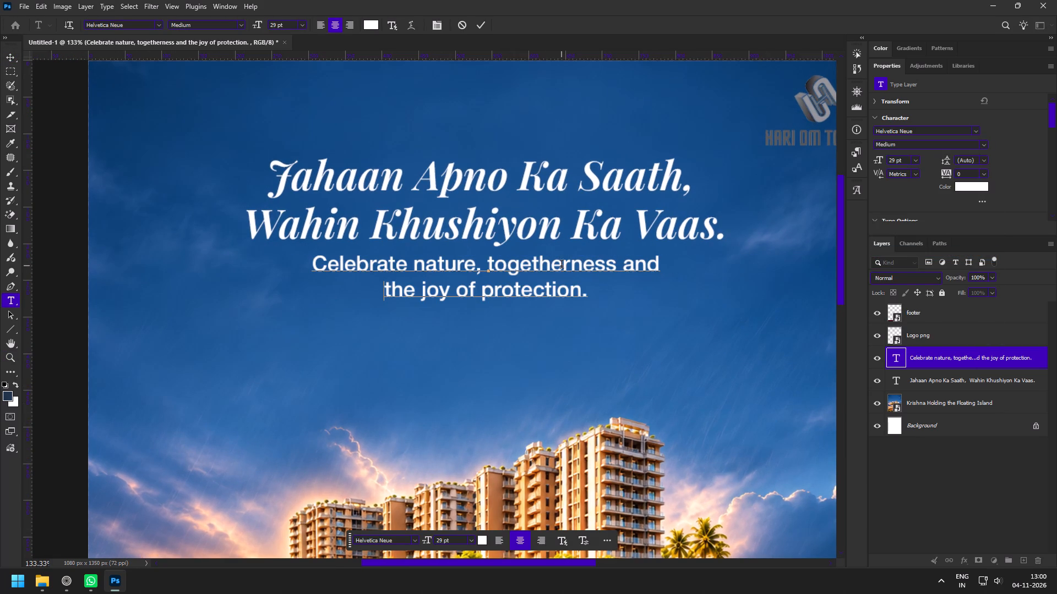
pyautogui.click(480, 21)
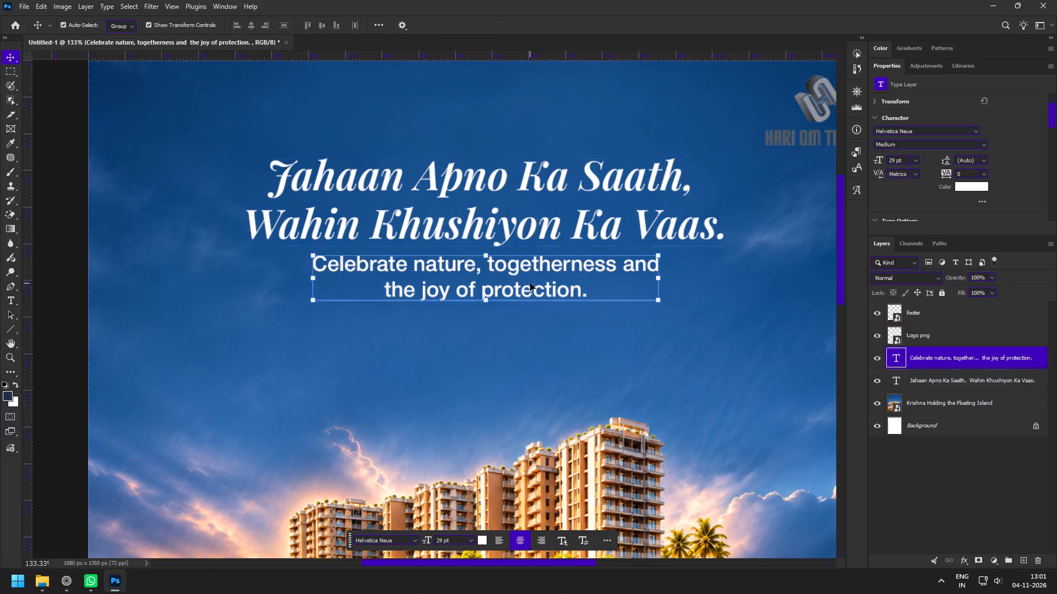
pyautogui.moveTo(530, 283); pyautogui.dragTo(527, 289)
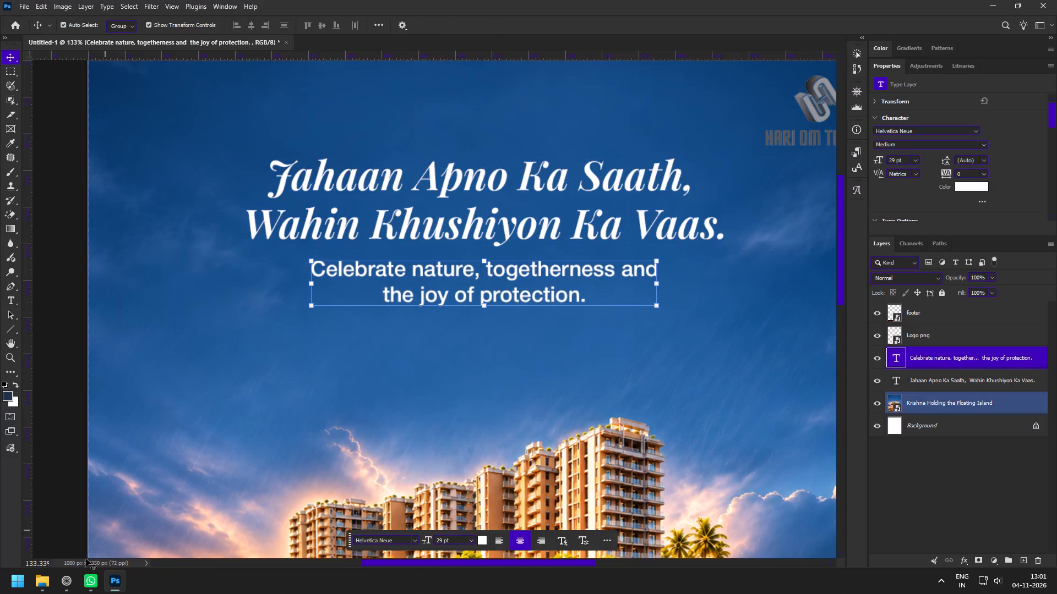
# Copy "HAPPY GOVARDHAN PUJA" without its exclamation mark from the browser document, and return to Photoshop.
pyautogui.click(69, 586)
pyautogui.moveTo(393, 207); pyautogui.dragTo(533, 208)
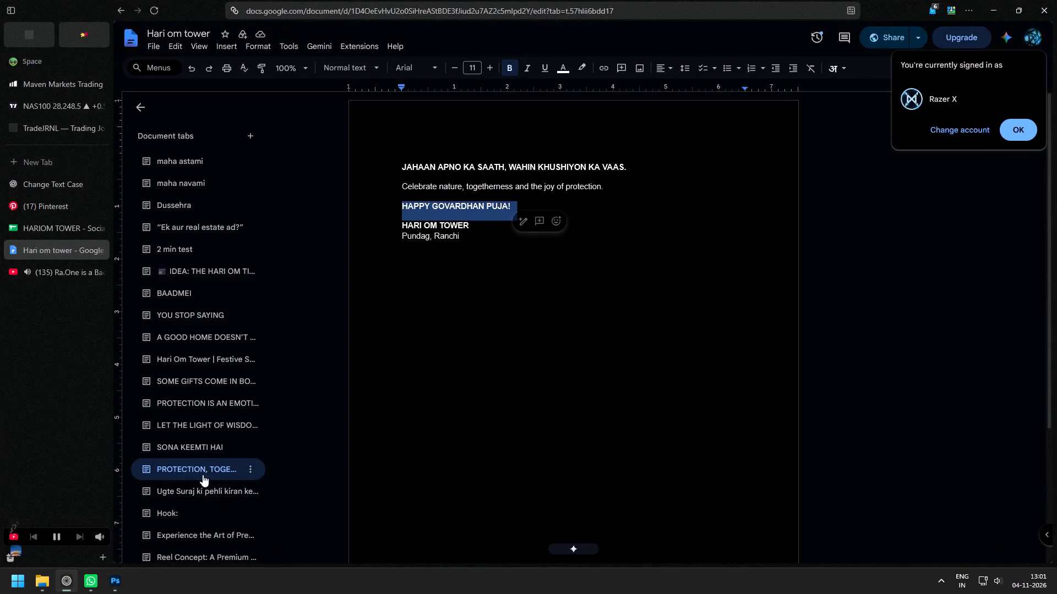
pyautogui.click(502, 209)
pyautogui.moveTo(508, 203); pyautogui.dragTo(406, 206)
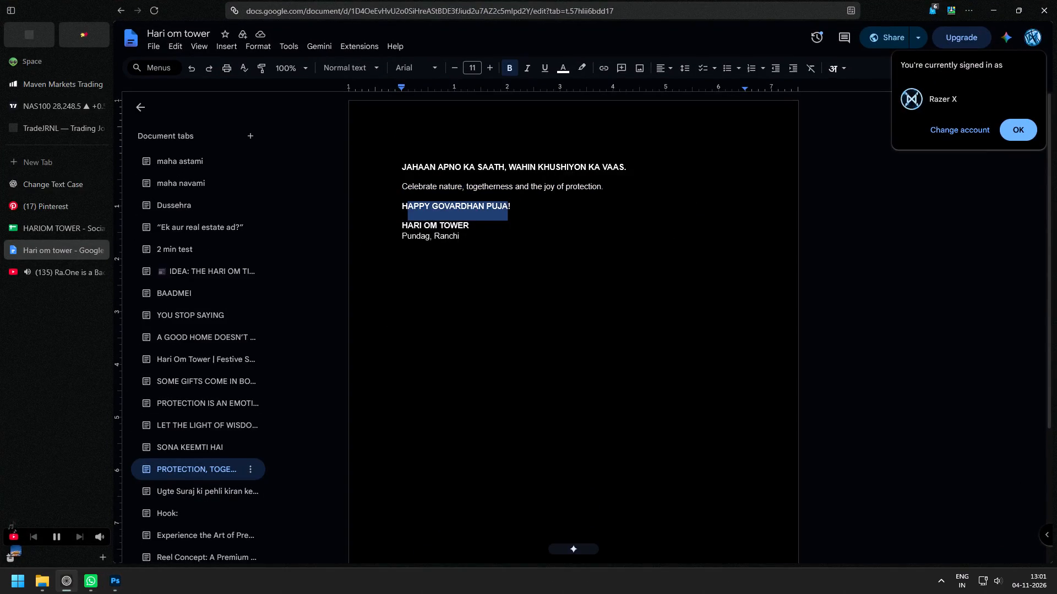
pyautogui.moveTo(406, 206); pyautogui.dragTo(400, 204)
pyautogui.hotkey('ctrl', 'c')
pyautogui.click(112, 593)
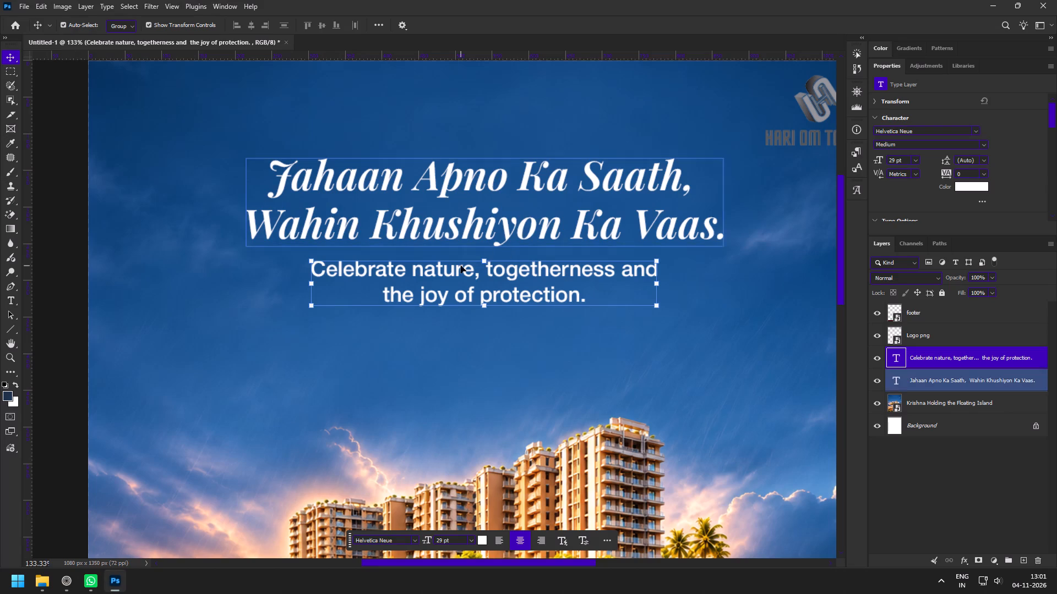
# Duplicate the subheading layer below itself and replace the copy's text with "HAPPY GOVARDHAN PUJA".
pyautogui.keyDown('alt'); pyautogui.moveTo(443, 280); pyautogui.dragTo(440, 354); pyautogui.keyUp('alt')
pyautogui.doubleClick(440, 354)
pyautogui.hotkey('ctrl', 'v')
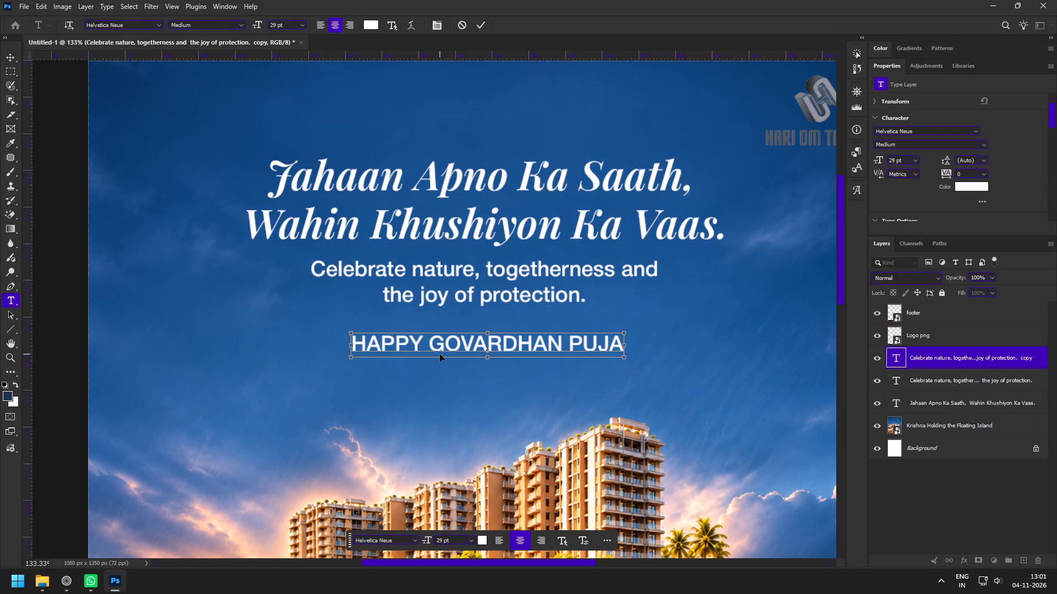
pyautogui.hotkey('ctrl', 'Return')
pyautogui.hotkey('ctrl', '\\')
# Scale the "HAPPY GOVARDHAN PUJA" text up to about 36.35 pt, matching the subheading's width, and move it up closer beneath it.
pyautogui.press('z')
pyautogui.moveTo(473, 302); pyautogui.dragTo(478, 307)
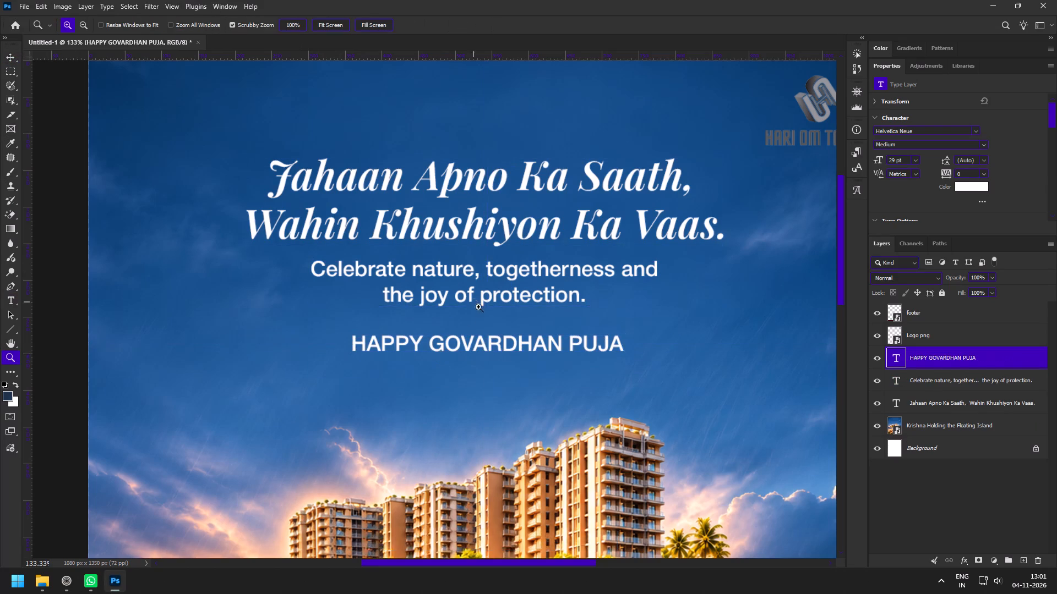
pyautogui.moveTo(478, 307); pyautogui.dragTo(488, 315)
pyautogui.press('v')
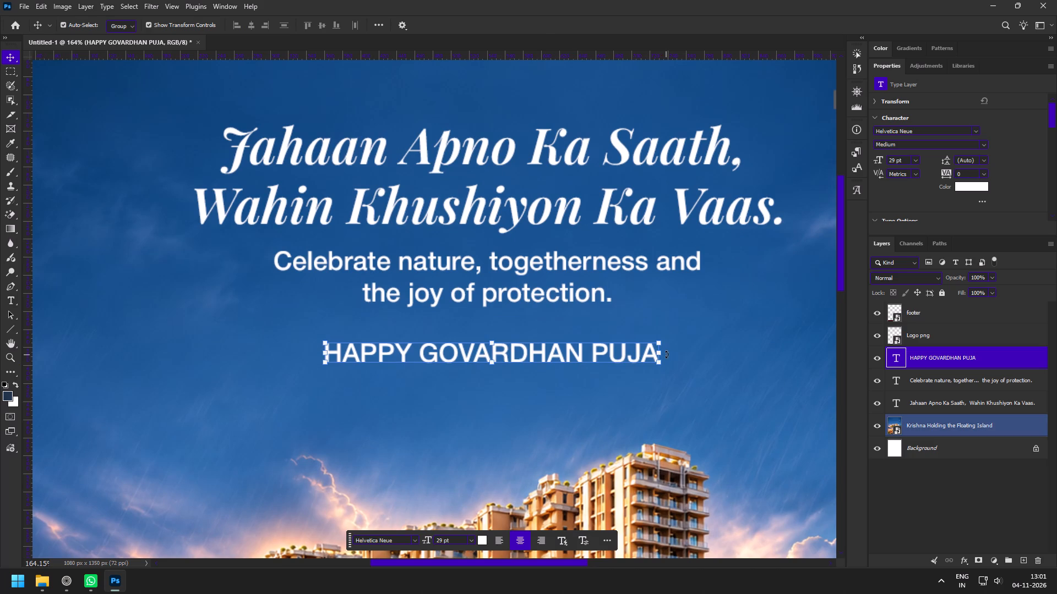
pyautogui.click(664, 354)
pyautogui.moveTo(662, 356); pyautogui.dragTo(704, 357)
pyautogui.moveTo(651, 358); pyautogui.dragTo(649, 343)
pyautogui.click(542, 25)
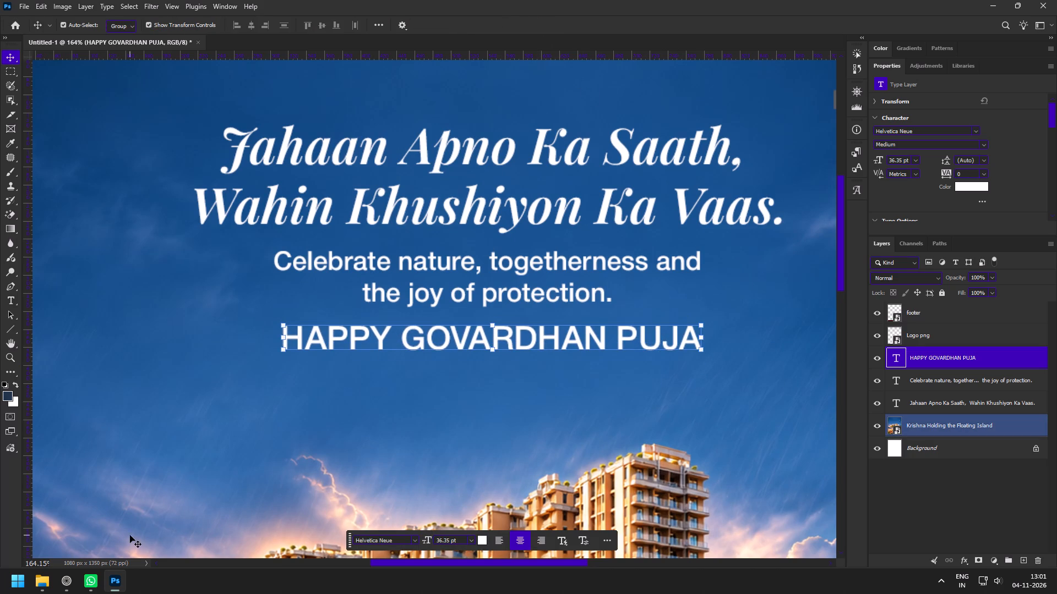
pyautogui.click(62, 585)
pyautogui.moveTo(391, 228); pyautogui.dragTo(467, 234)
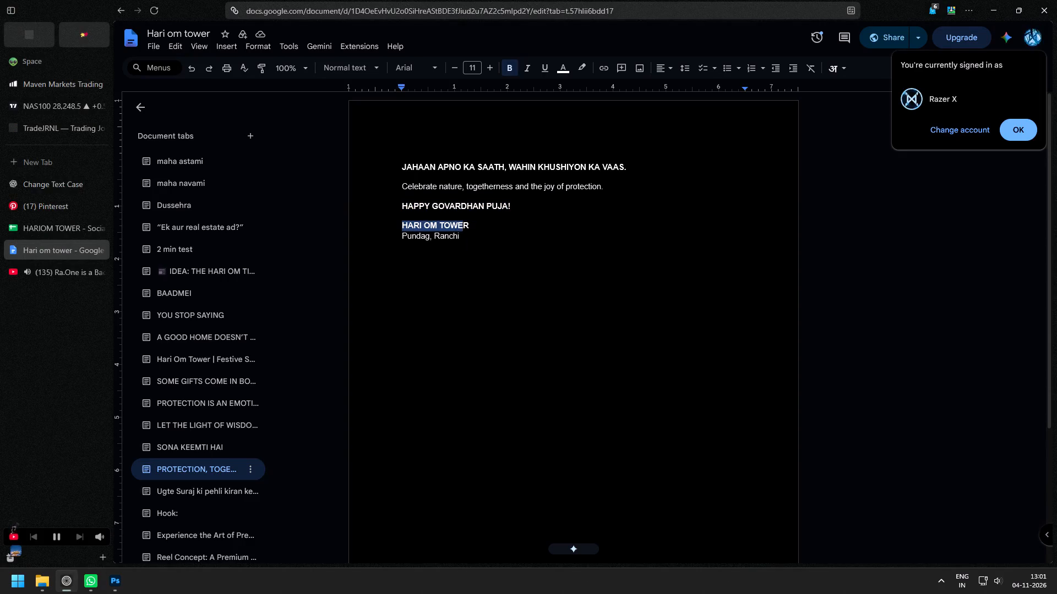
pyautogui.moveTo(467, 234); pyautogui.dragTo(471, 237)
pyautogui.hotkey('ctrl', 'c')
pyautogui.click(112, 591)
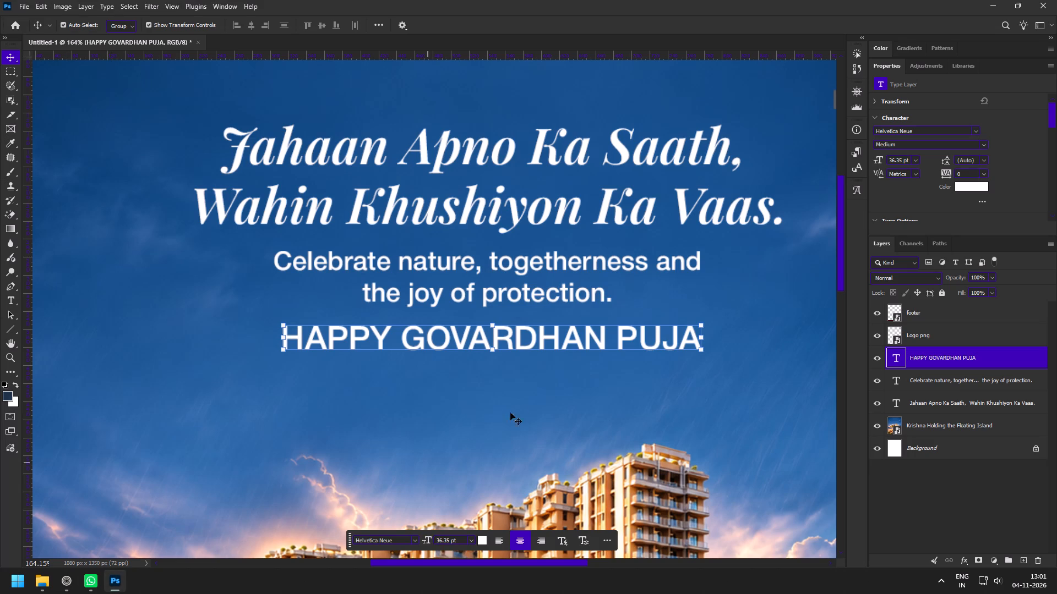
# Duplicate the "HAPPY GOVARDHAN PUJA" layer below itself and replace the copy's text with "HARI OM TOWER" over "Pundag, Ranchi".
pyautogui.click(438, 401)
pyautogui.click(426, 337)
pyautogui.keyDown('alt'); pyautogui.keyDown('shift'); pyautogui.moveTo(431, 339); pyautogui.dragTo(432, 388); pyautogui.keyUp('shift'); pyautogui.keyUp('alt')
pyautogui.doubleClick(432, 388)
pyautogui.hotkey('ctrl', 'v')
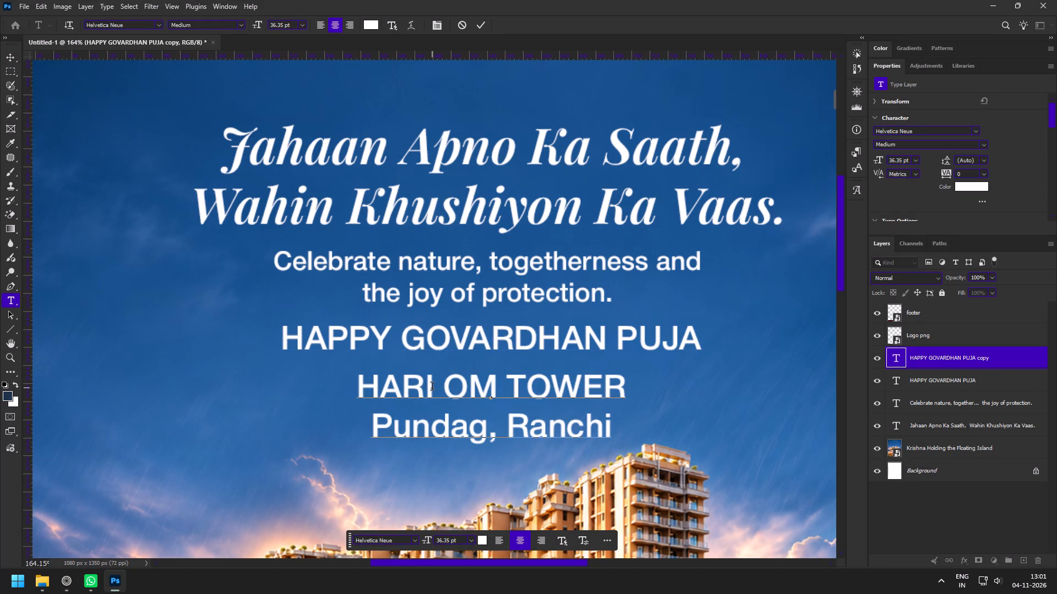
pyautogui.press('BackSpace')
pyautogui.click(367, 422)
pyautogui.click(484, 28)
# Scale the two-line "HARI OM TOWER Pundag, Ranchi" text down to about 20.46 pt and move it up closer under the greeting.
pyautogui.click(495, 446)
pyautogui.moveTo(494, 448); pyautogui.dragTo(493, 424)
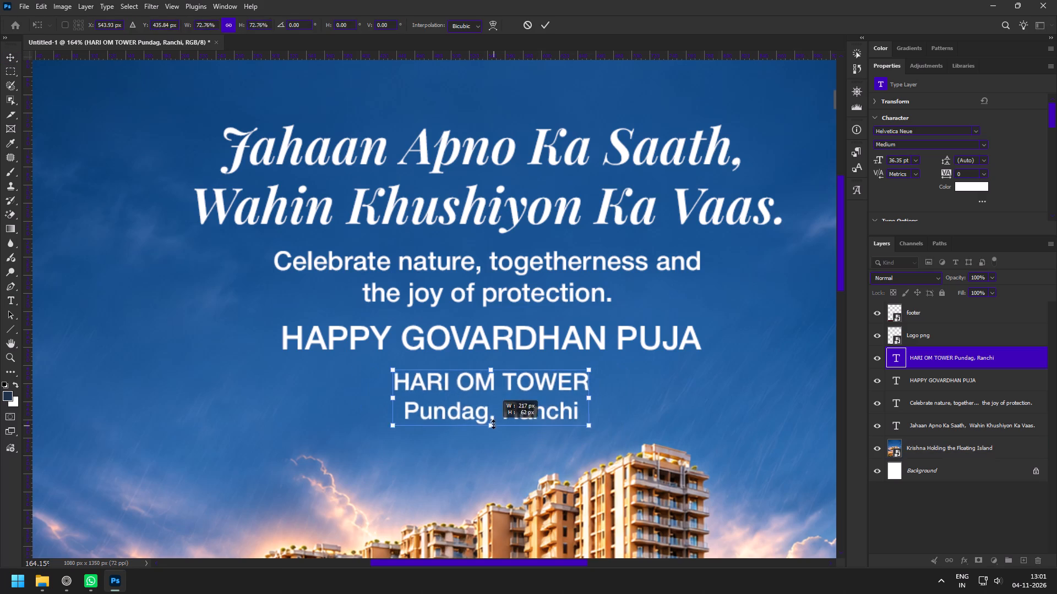
pyautogui.moveTo(493, 424); pyautogui.dragTo(493, 414)
pyautogui.moveTo(519, 404); pyautogui.dragTo(519, 394)
pyautogui.click(543, 28)
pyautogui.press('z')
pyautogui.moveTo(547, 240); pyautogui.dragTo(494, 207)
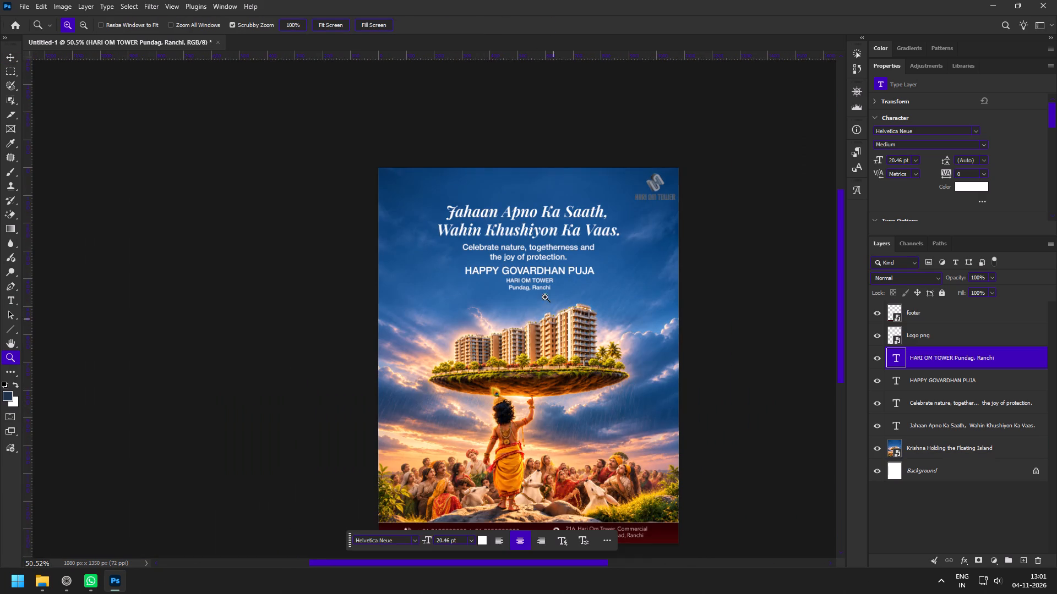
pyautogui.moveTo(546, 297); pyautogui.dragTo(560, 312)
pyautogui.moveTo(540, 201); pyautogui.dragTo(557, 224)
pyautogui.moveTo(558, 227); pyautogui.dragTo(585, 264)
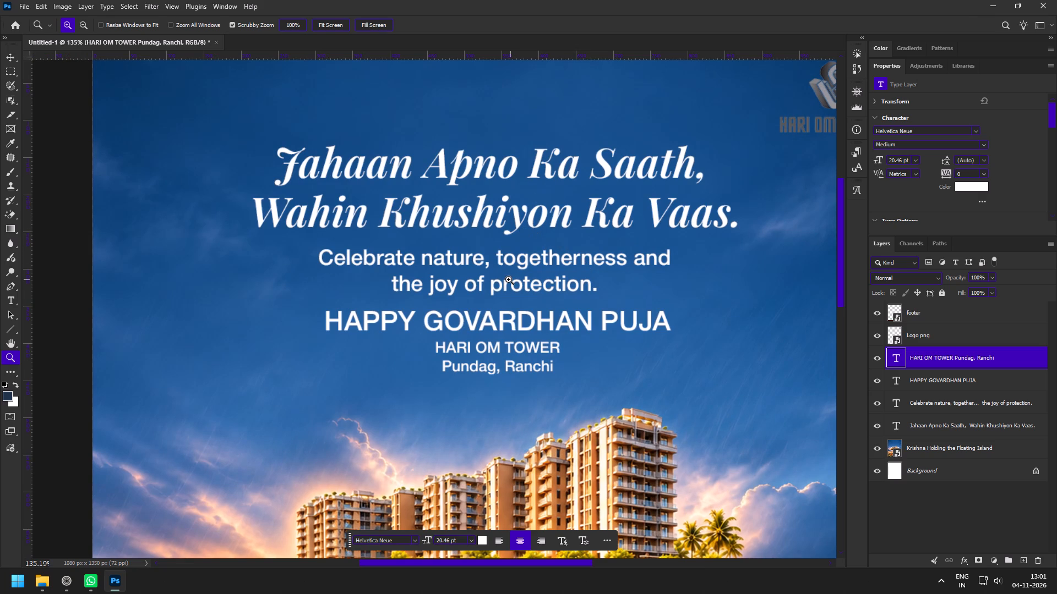
# Change the "Jahaan Apno Ka Saath, Wahin Khushiyon Ka Vaas." headline font to Helvetica Neue Bold.
pyautogui.press('v')
pyautogui.click(575, 177)
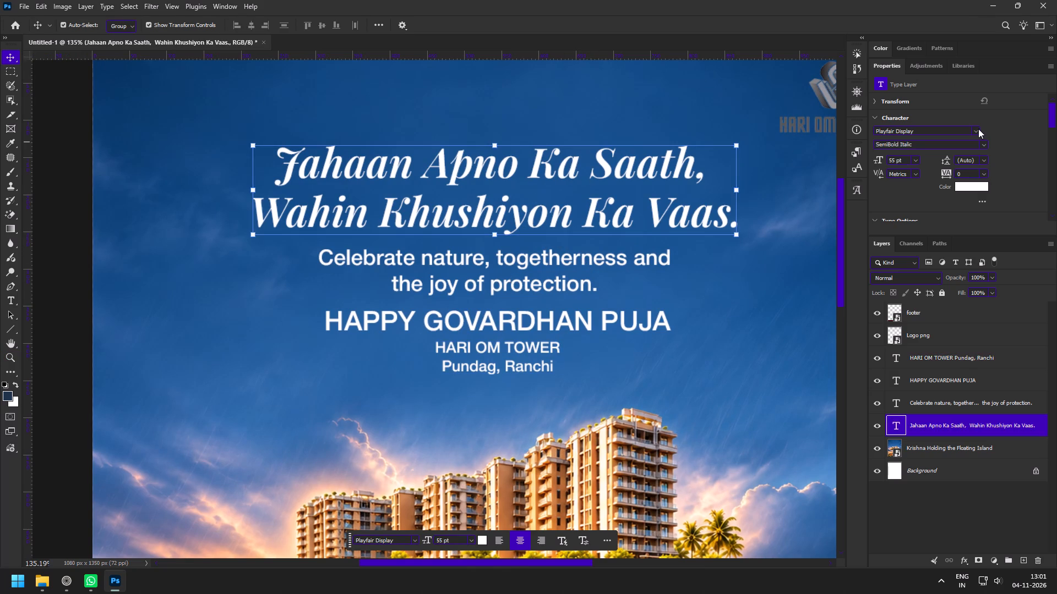
pyautogui.click(978, 129)
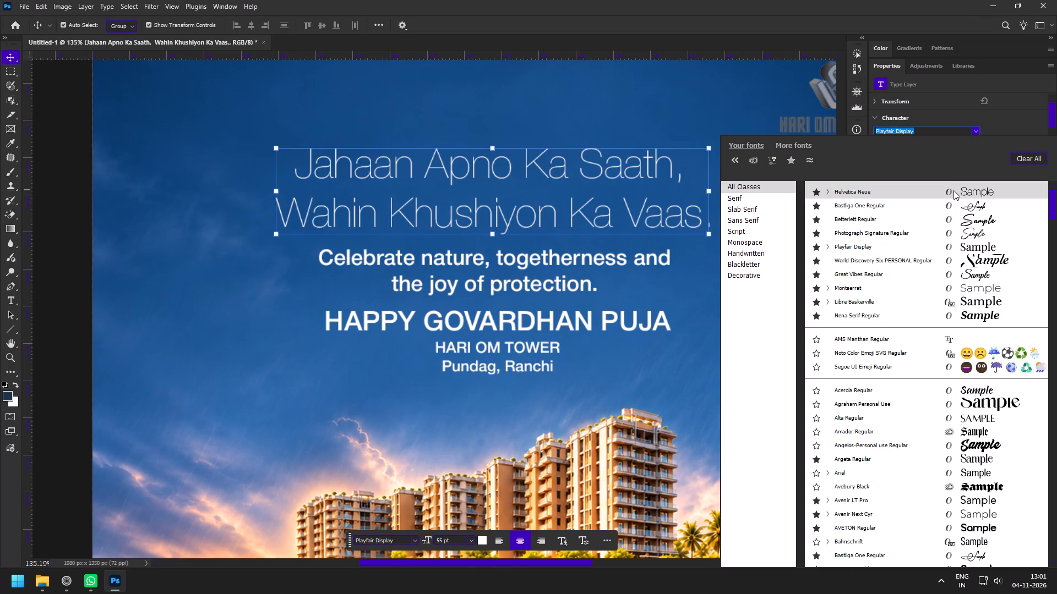
pyautogui.scroll(4, 956, 188)
pyautogui.click(873, 188)
pyautogui.click(988, 140)
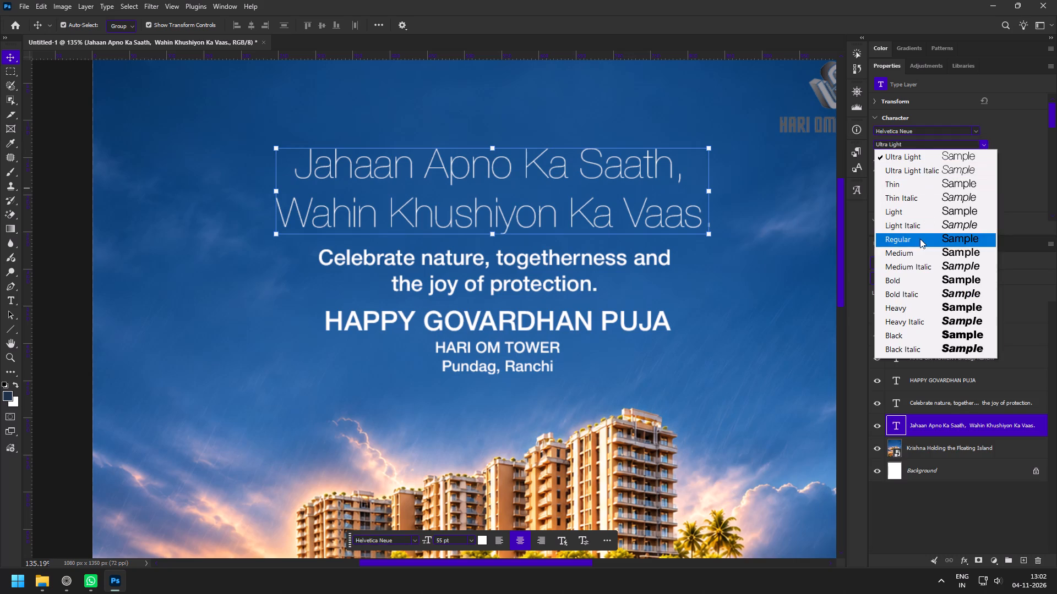
pyautogui.click(922, 239)
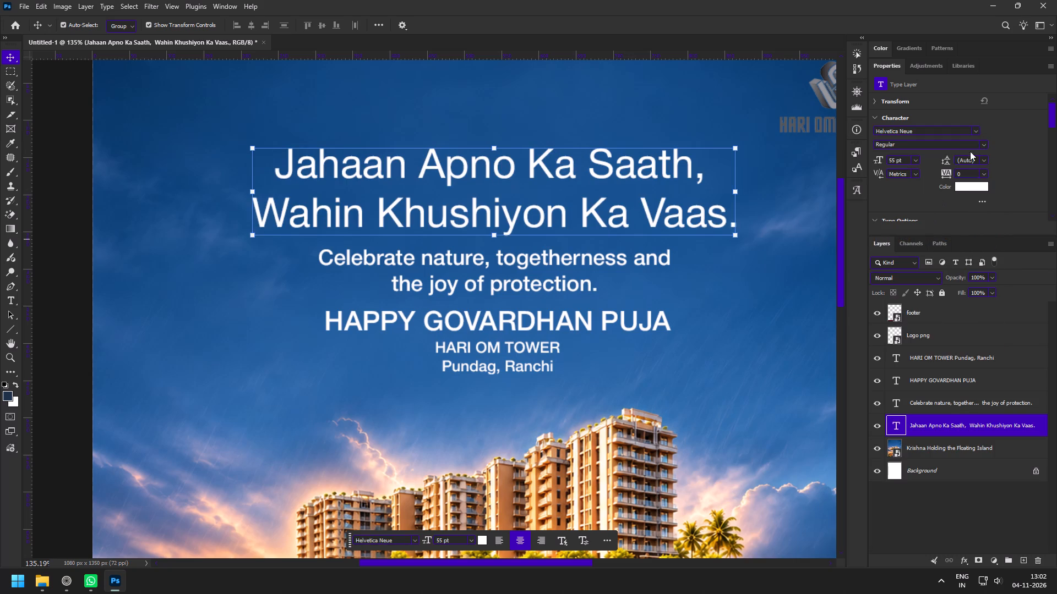
pyautogui.click(981, 142)
pyautogui.click(922, 279)
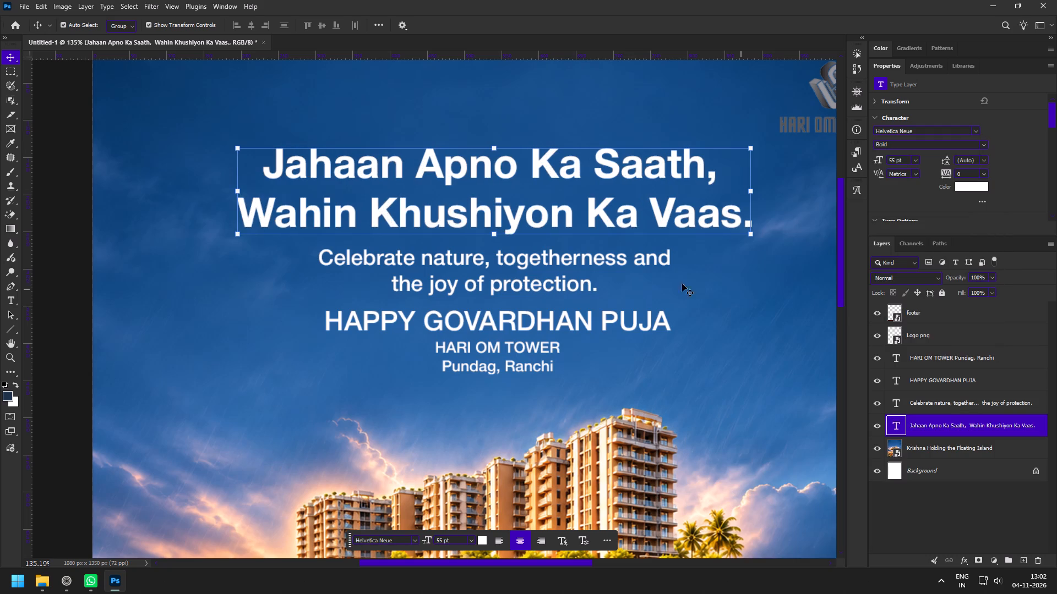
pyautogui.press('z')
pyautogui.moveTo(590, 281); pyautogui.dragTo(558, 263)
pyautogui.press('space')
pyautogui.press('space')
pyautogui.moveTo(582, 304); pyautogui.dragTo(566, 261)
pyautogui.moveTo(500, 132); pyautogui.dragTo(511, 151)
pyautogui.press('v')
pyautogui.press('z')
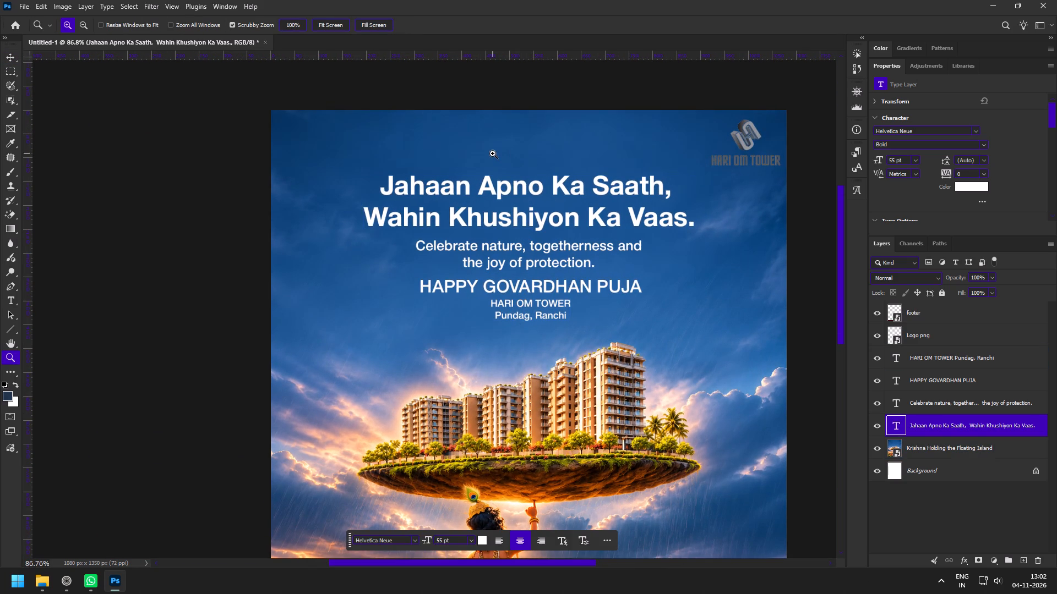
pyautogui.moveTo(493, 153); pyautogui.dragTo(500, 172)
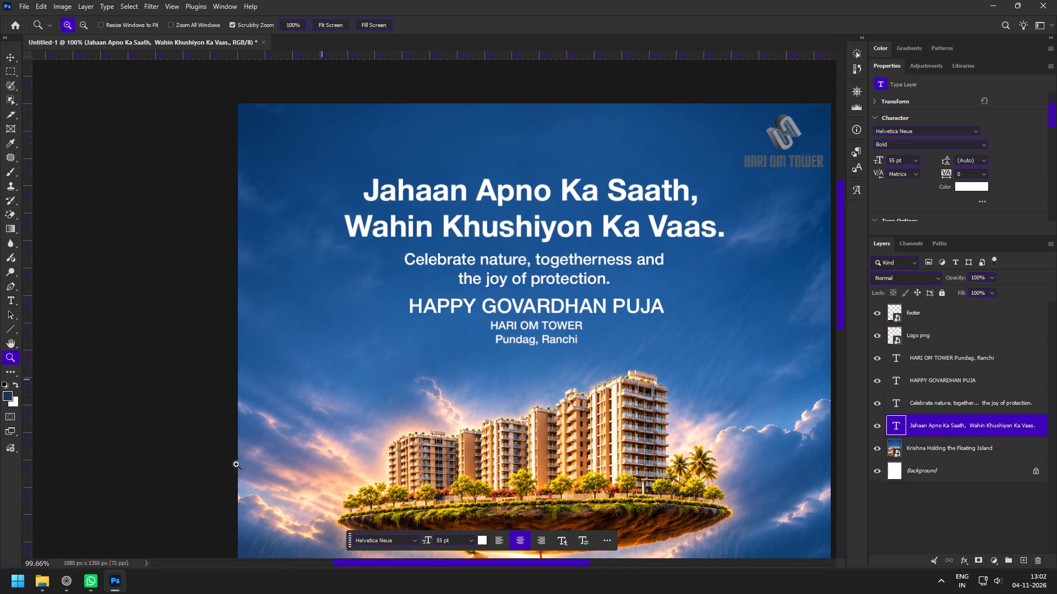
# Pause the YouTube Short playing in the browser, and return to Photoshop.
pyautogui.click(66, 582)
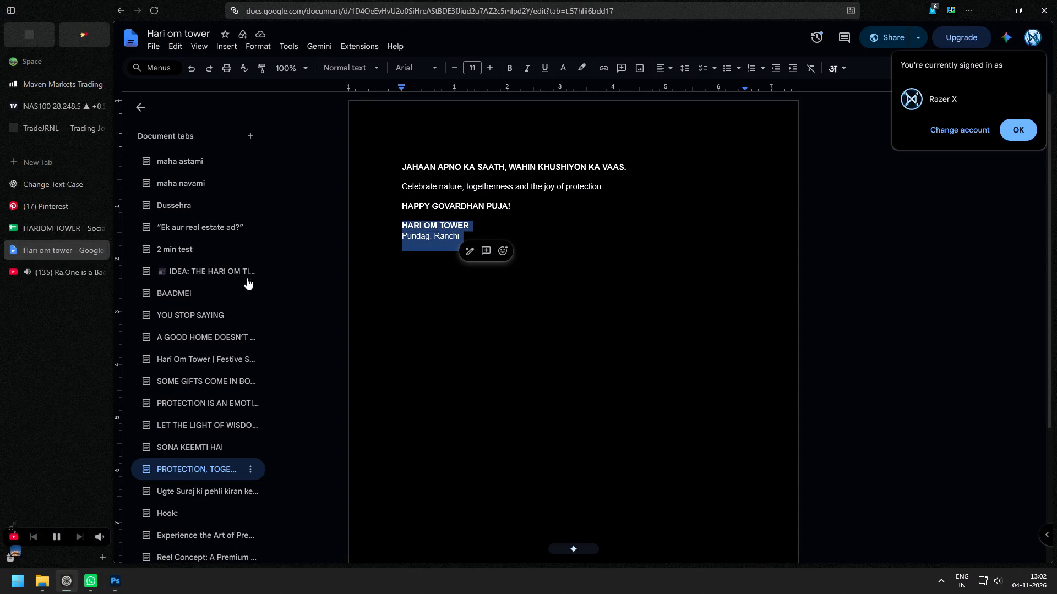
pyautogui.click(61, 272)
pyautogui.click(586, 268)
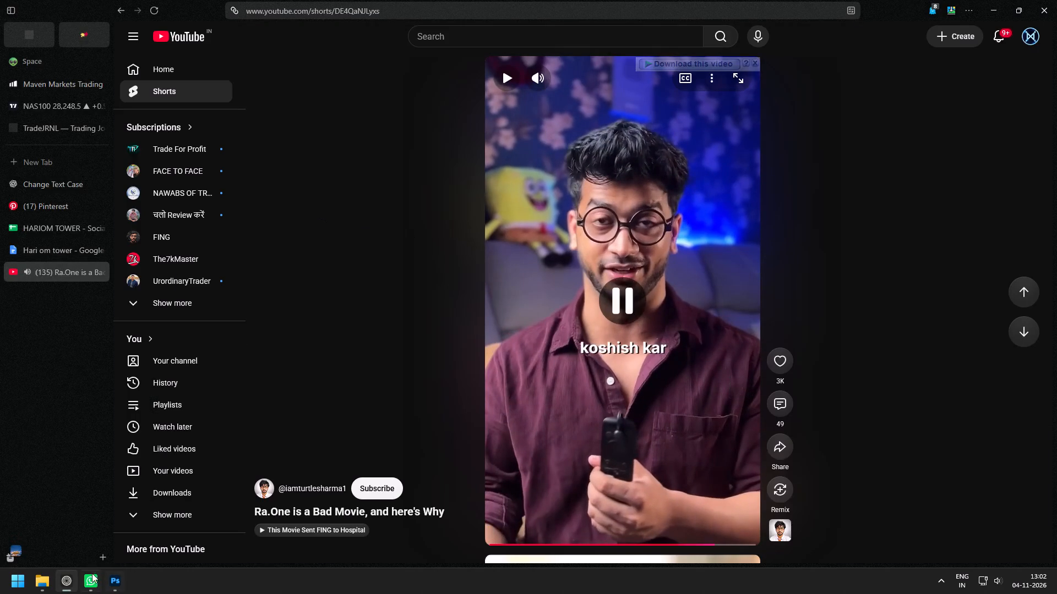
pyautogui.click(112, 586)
# Move the "HARI OM TOWER Pundag, Ranchi" text out of the centred copy block into the open sky at the building's upper right.
pyautogui.press('z')
pyautogui.moveTo(582, 159); pyautogui.dragTo(590, 170)
pyautogui.press('v')
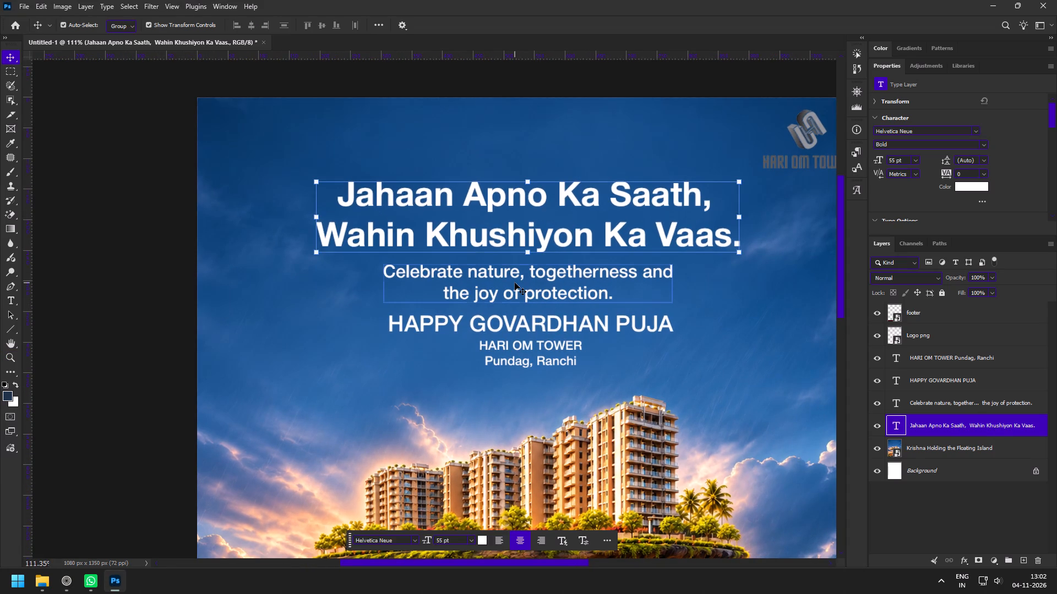
pyautogui.click(515, 283)
pyautogui.press('space')
pyautogui.press('space')
pyautogui.press('space')
pyautogui.press('space')
pyautogui.press('space')
pyautogui.press('space')
pyautogui.moveTo(522, 391); pyautogui.dragTo(524, 160)
pyautogui.press('z')
pyautogui.moveTo(551, 243); pyautogui.dragTo(526, 226)
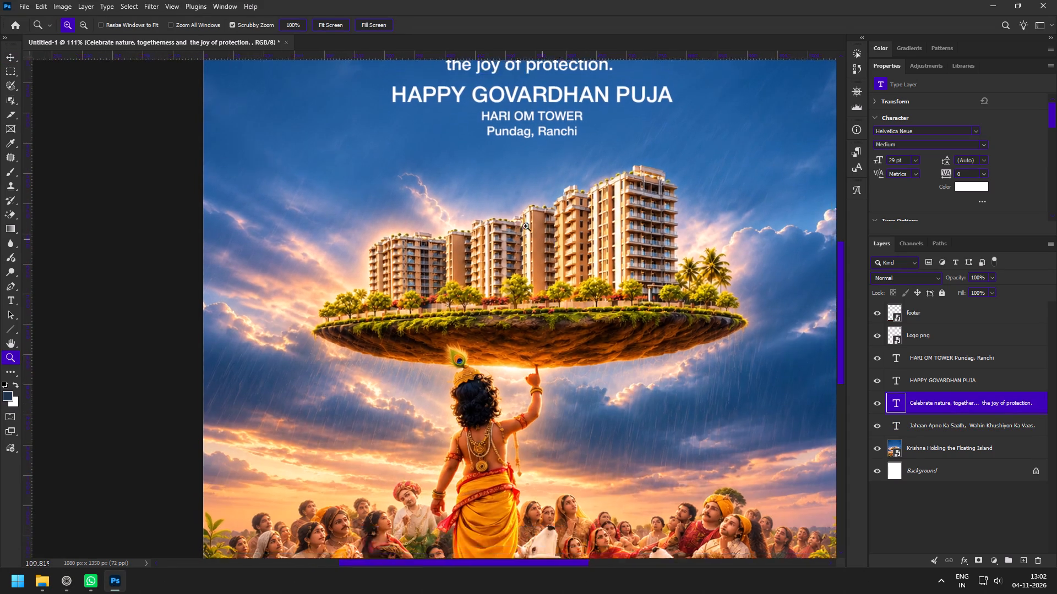
pyautogui.moveTo(526, 226); pyautogui.dragTo(520, 222)
pyautogui.press('space')
pyautogui.moveTo(551, 241); pyautogui.dragTo(544, 234)
pyautogui.press('v')
pyautogui.click(536, 170)
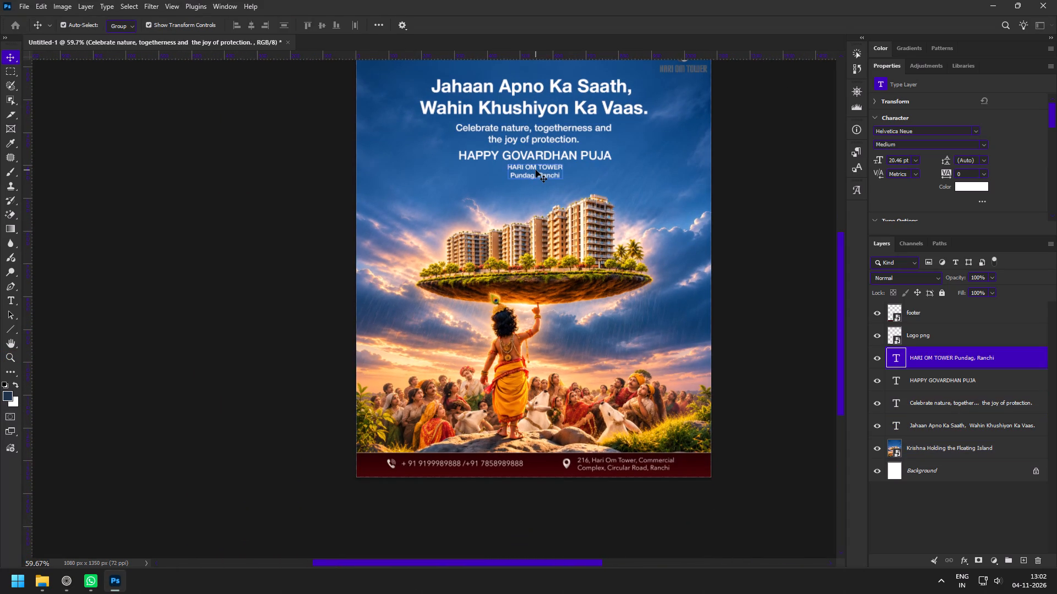
pyautogui.moveTo(548, 170); pyautogui.dragTo(527, 431)
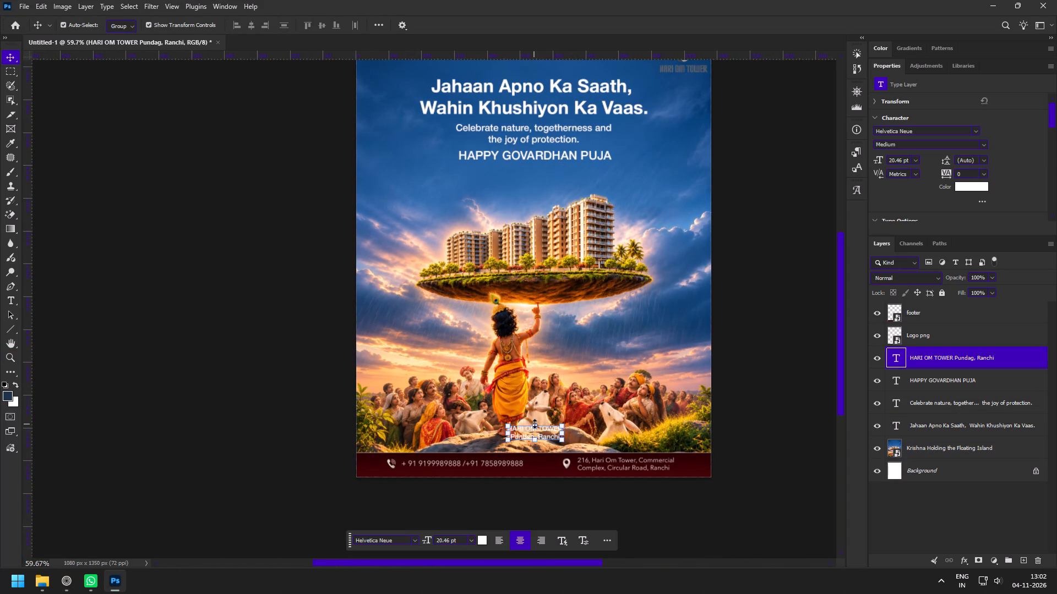
pyautogui.moveTo(541, 430); pyautogui.dragTo(667, 187)
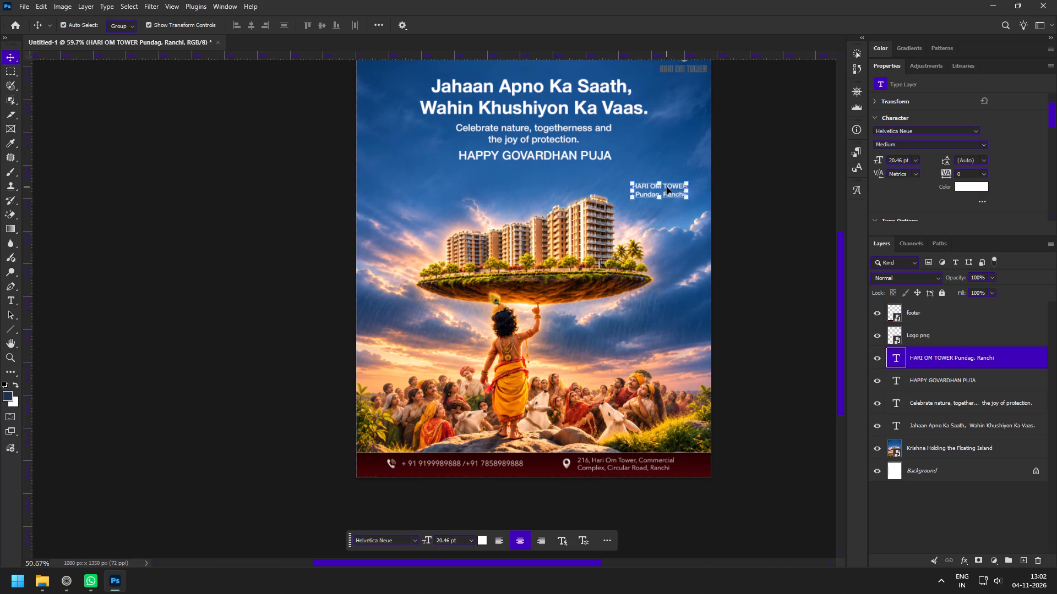
# Move "HAPPY GOVARDHAN PUJA" down over the buildings and the "Celebrate nature" subheading down into the gap, clearing space under the headline.
pyautogui.press('z')
pyautogui.moveTo(538, 119); pyautogui.dragTo(553, 155)
pyautogui.press('space')
pyautogui.press('space')
pyautogui.press('space')
pyautogui.press('space')
pyautogui.moveTo(544, 189); pyautogui.dragTo(478, 300)
pyautogui.press('v')
pyautogui.click(514, 278)
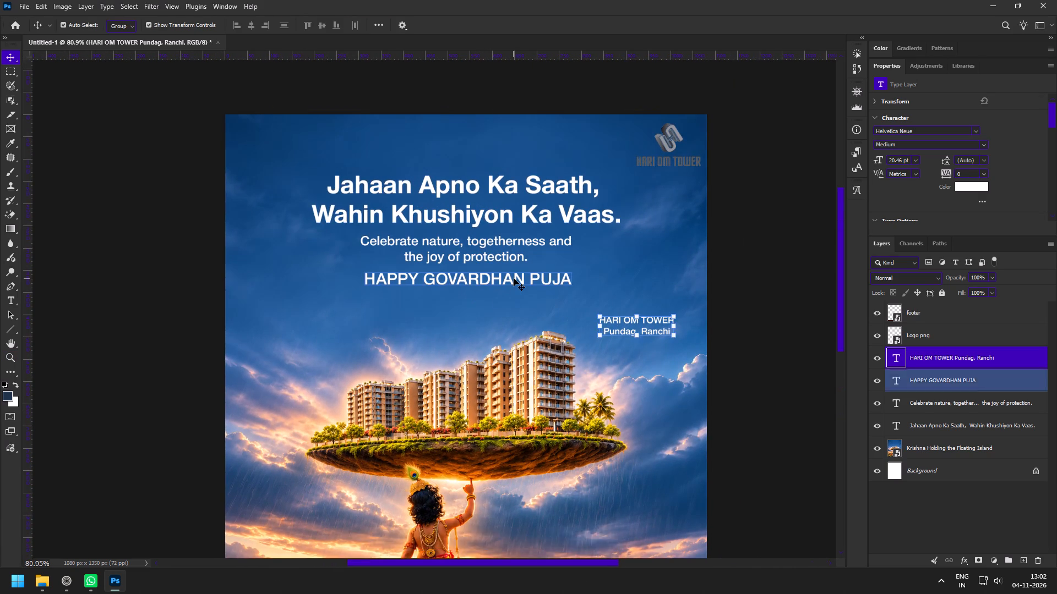
pyautogui.moveTo(524, 278); pyautogui.dragTo(516, 376)
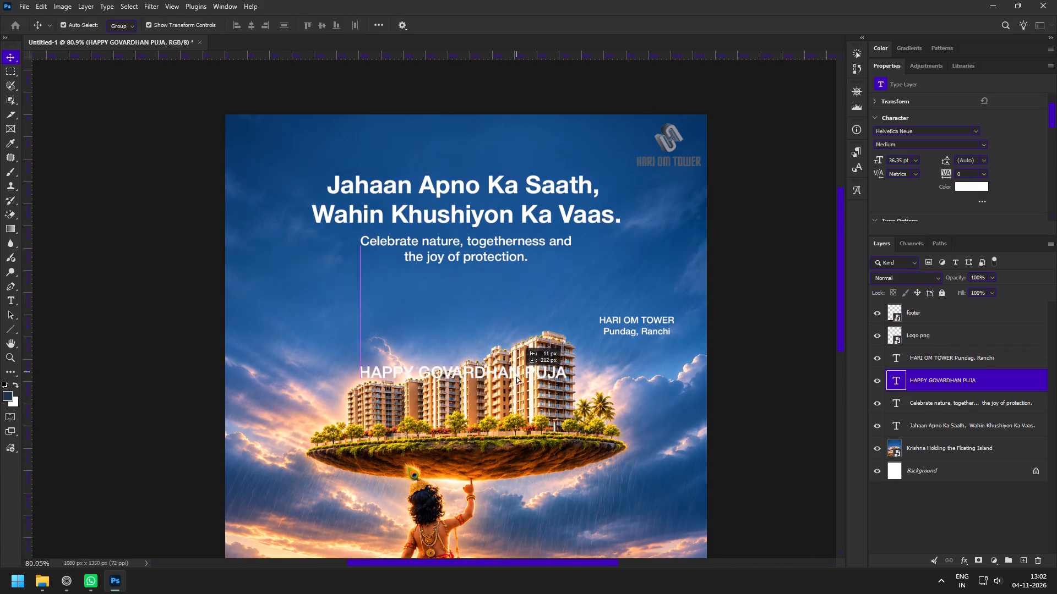
pyautogui.moveTo(516, 376); pyautogui.dragTo(516, 382)
pyautogui.click(489, 244)
pyautogui.moveTo(503, 244); pyautogui.dragTo(503, 299)
# Scale the two-line "Jahaan Apno Ka Saath" headline up to about 58.33 pt.
pyautogui.click(493, 200)
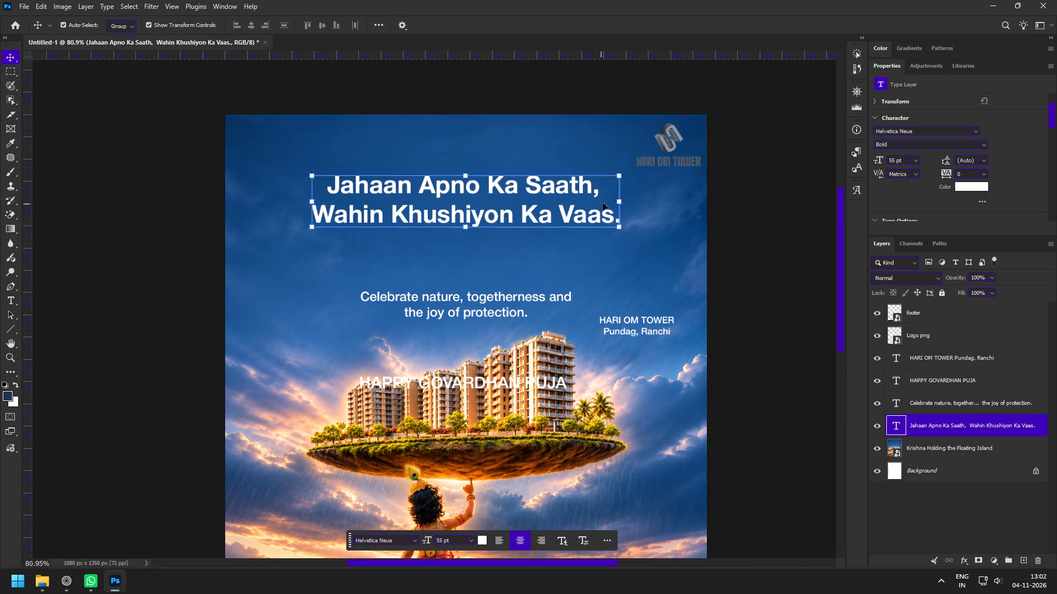
pyautogui.click(615, 203)
pyautogui.keyDown('alt'); pyautogui.moveTo(621, 206); pyautogui.dragTo(630, 207); pyautogui.keyUp('alt')
pyautogui.click(573, 201)
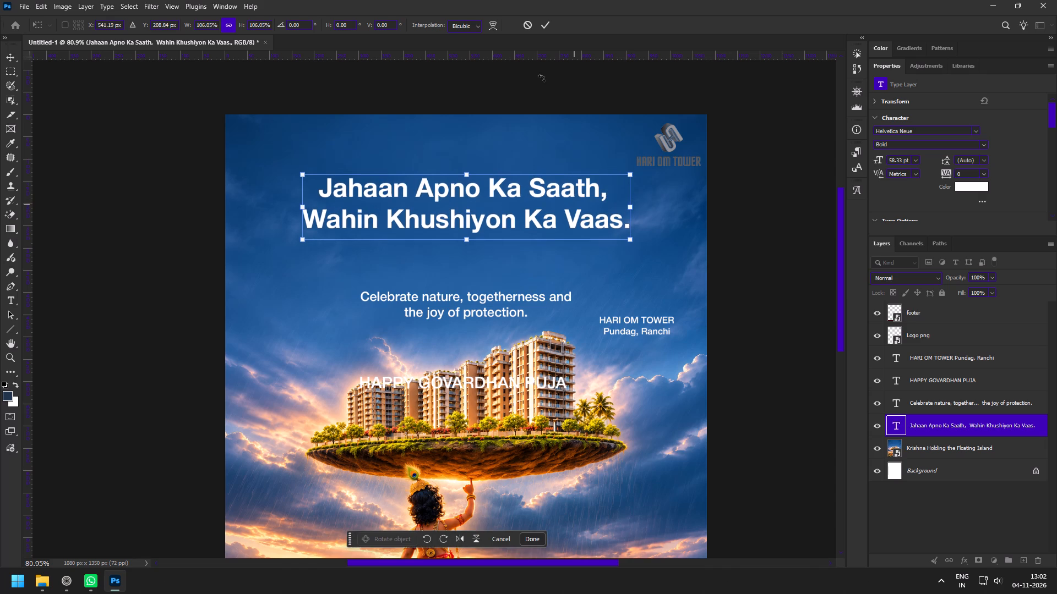
pyautogui.click(550, 23)
# Adjust the headline's vertical position so it sits just below the level of the Hari Om Tower logo.
pyautogui.press('z')
pyautogui.moveTo(400, 135); pyautogui.dragTo(417, 155)
pyautogui.press('v')
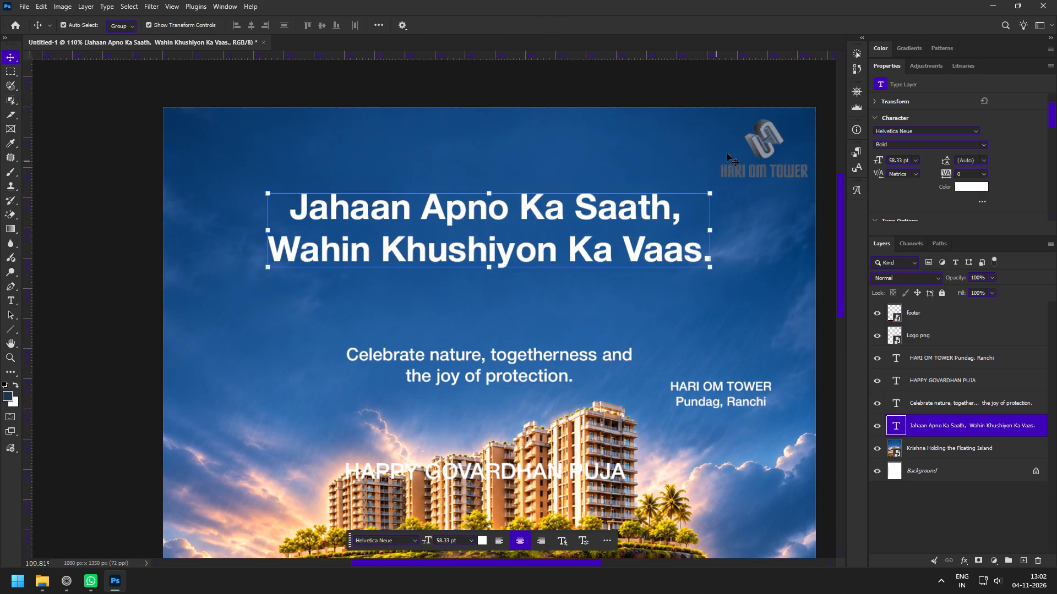
pyautogui.click(771, 147)
pyautogui.click(547, 246)
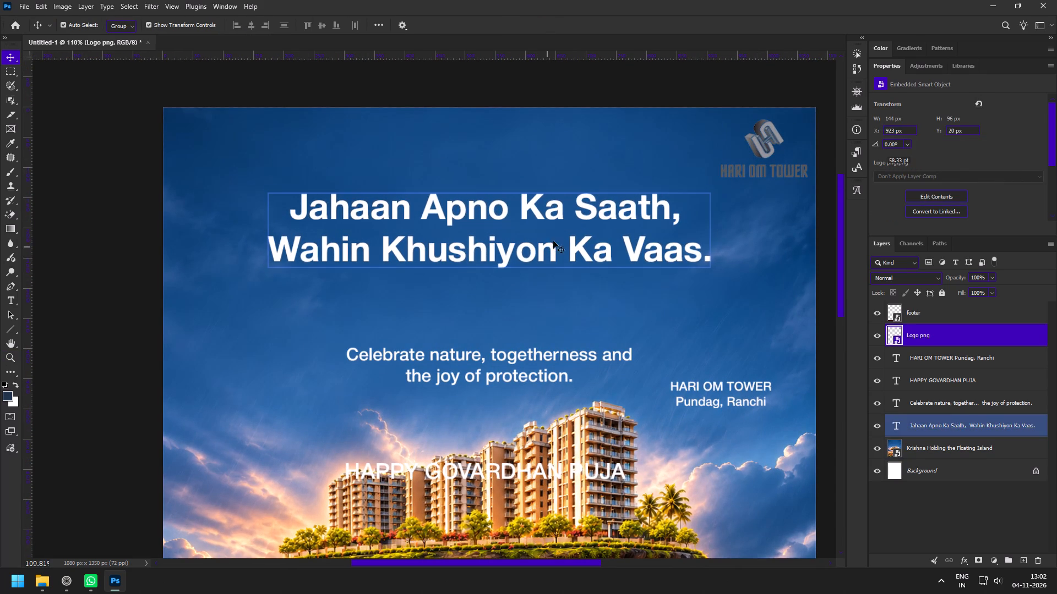
pyautogui.moveTo(562, 232); pyautogui.dragTo(562, 265)
pyautogui.click(769, 147)
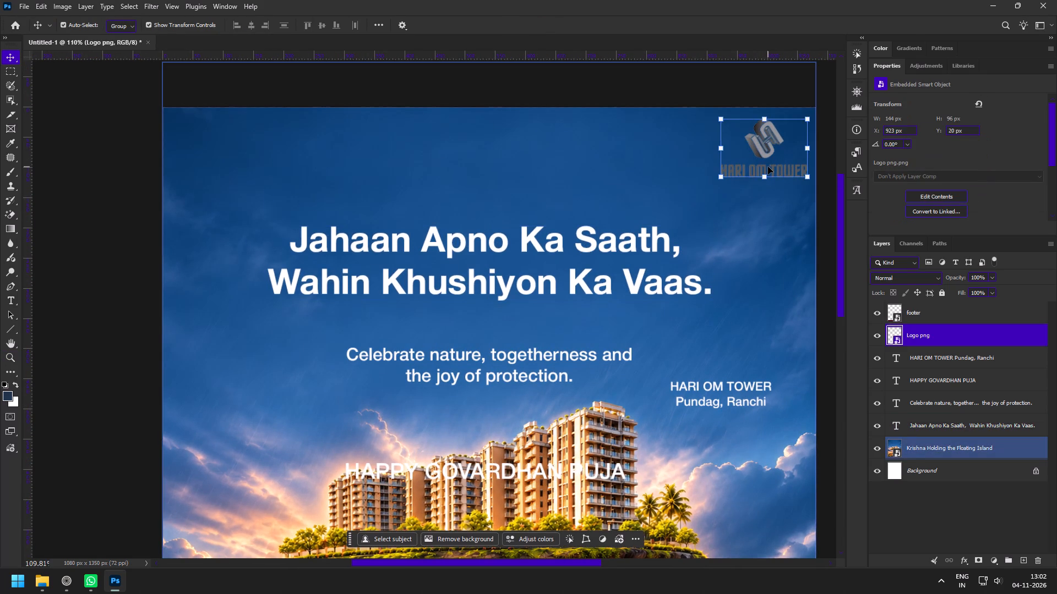
pyautogui.click(530, 260)
pyautogui.moveTo(543, 276); pyautogui.dragTo(544, 274)
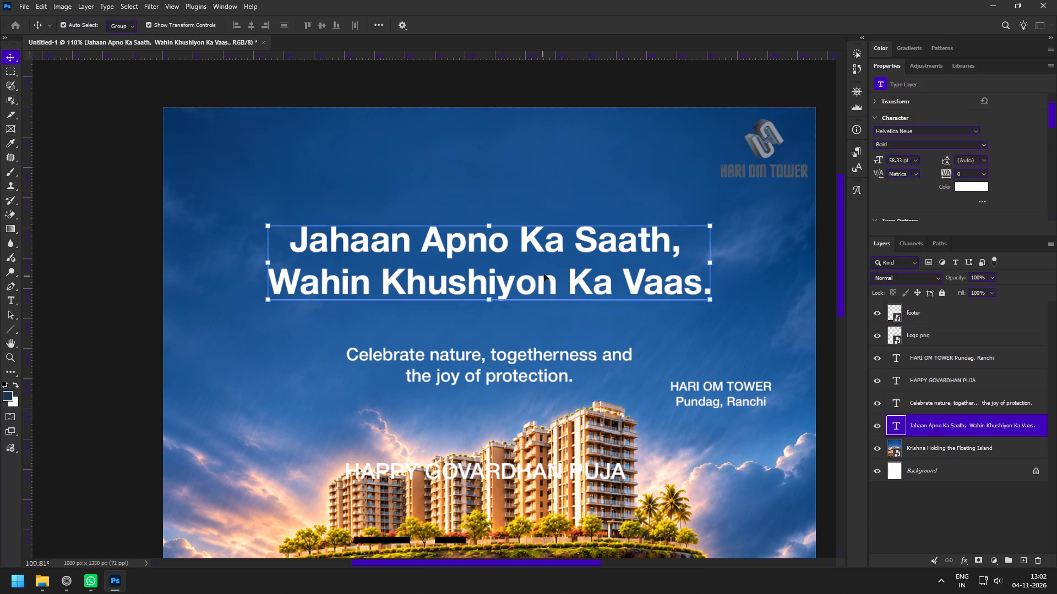
pyautogui.moveTo(544, 274); pyautogui.dragTo(548, 248)
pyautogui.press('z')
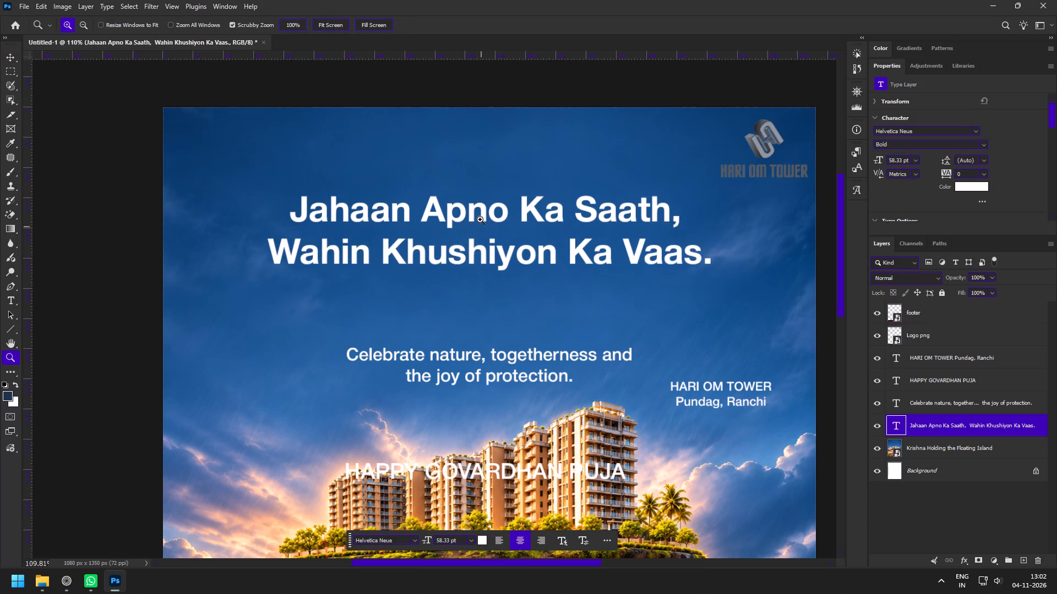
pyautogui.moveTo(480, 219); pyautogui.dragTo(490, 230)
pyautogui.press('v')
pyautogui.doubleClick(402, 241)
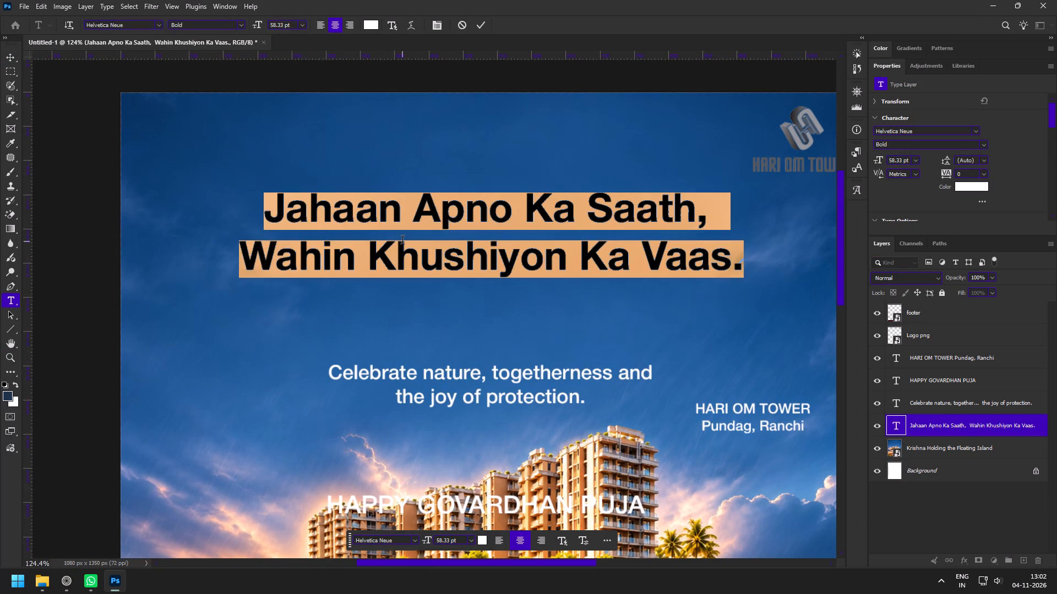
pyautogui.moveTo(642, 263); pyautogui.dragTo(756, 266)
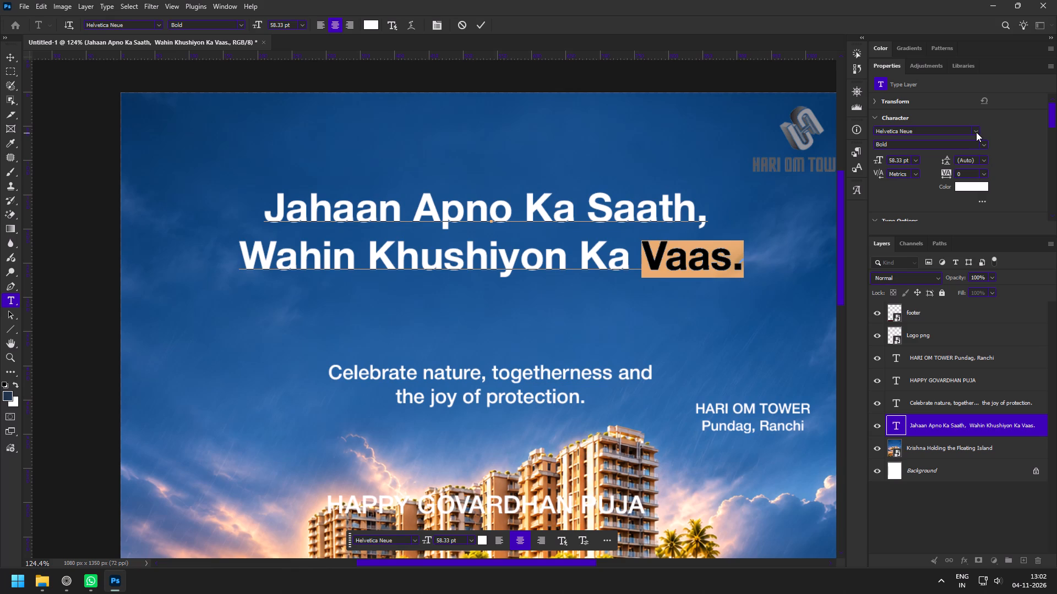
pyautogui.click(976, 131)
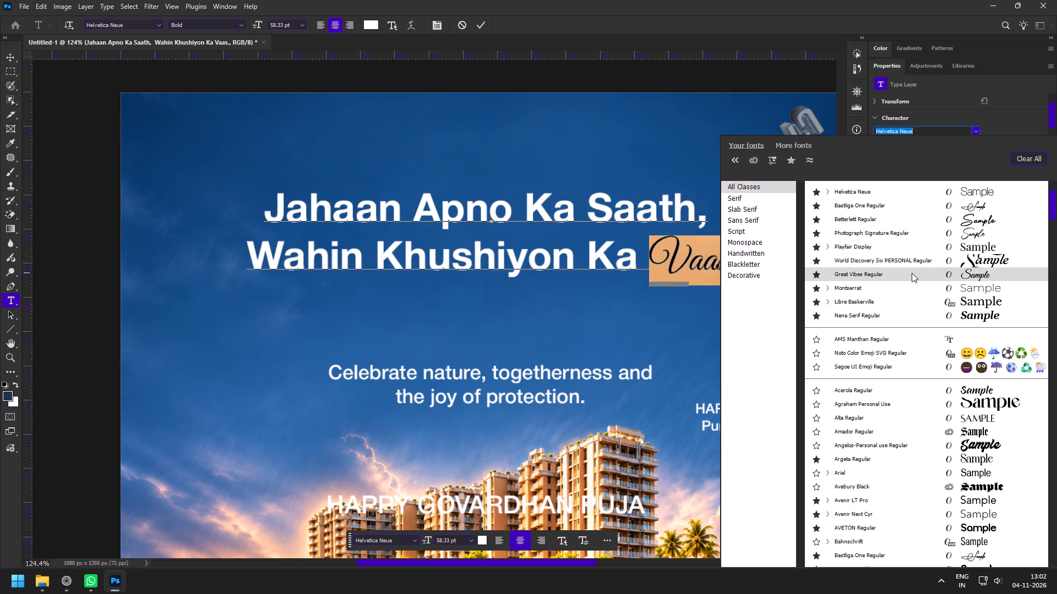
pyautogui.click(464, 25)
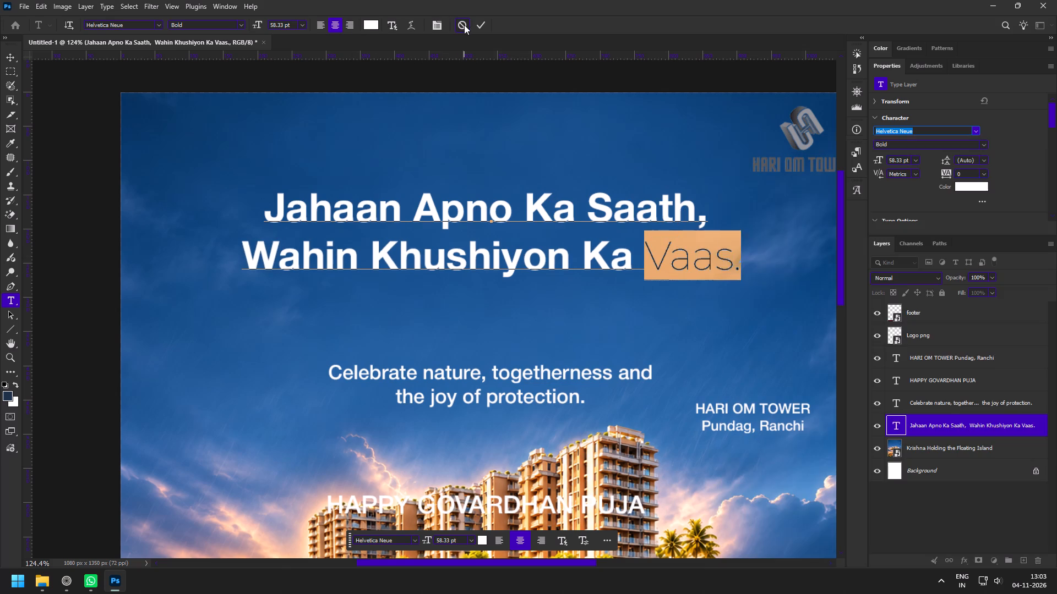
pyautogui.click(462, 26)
# Enlarge only the word "Saath," in the headline's first line so it stands out from the other words.
pyautogui.doubleClick(598, 212)
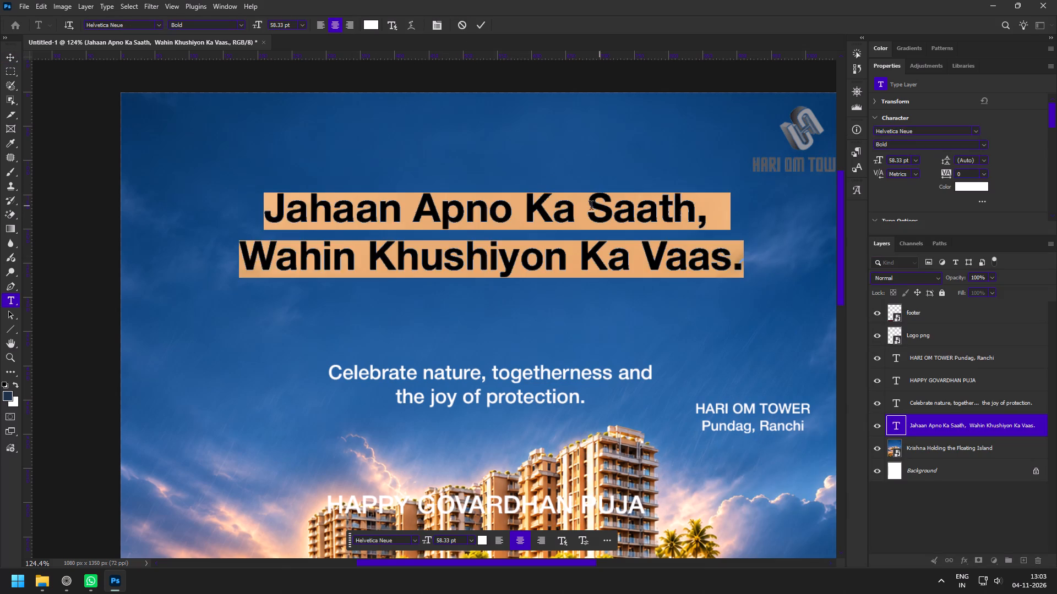
pyautogui.moveTo(584, 206); pyautogui.dragTo(752, 215)
pyautogui.moveTo(879, 161); pyautogui.dragTo(890, 162)
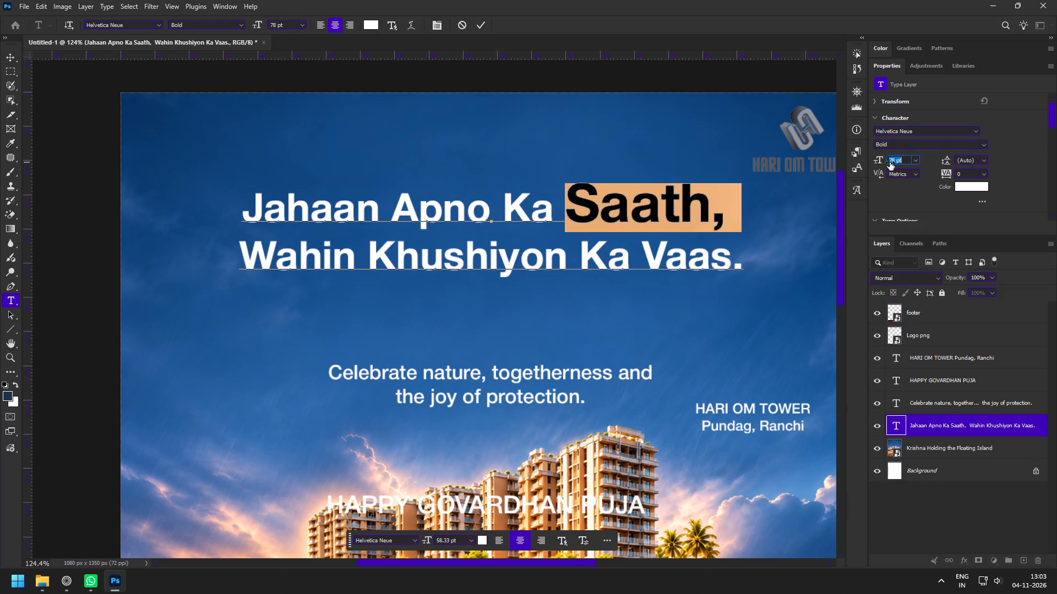
pyautogui.moveTo(890, 162); pyautogui.dragTo(896, 163)
pyautogui.click(486, 26)
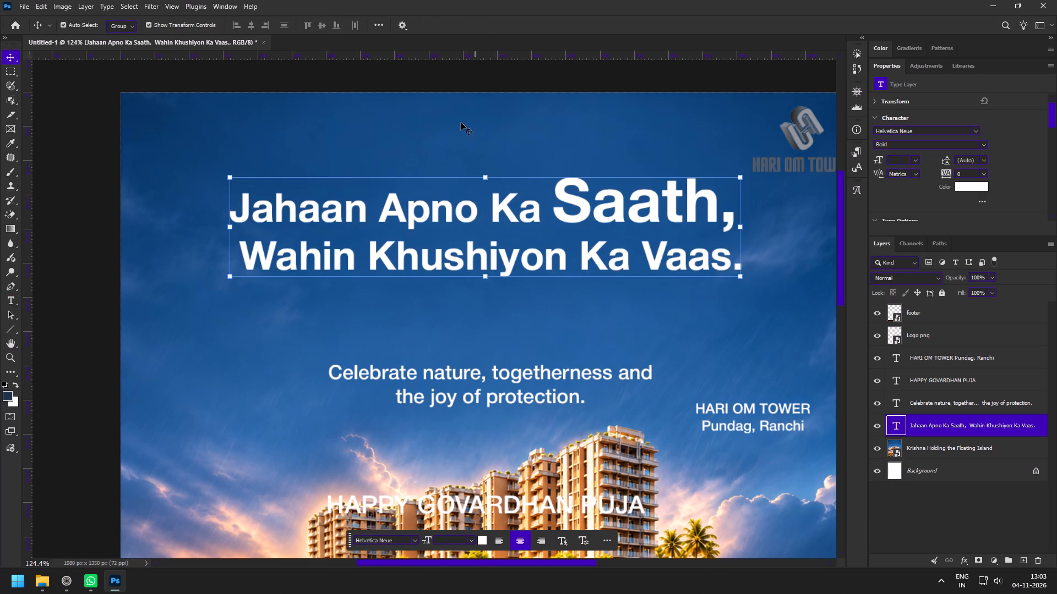
# Enlarge only the word "Khushiyon" in the headline's second line to 80 pt.
pyautogui.press('z')
pyautogui.moveTo(604, 299); pyautogui.dragTo(570, 285)
pyautogui.press('space')
pyautogui.press('space')
pyautogui.press('space')
pyautogui.moveTo(611, 317); pyautogui.dragTo(590, 295)
pyautogui.moveTo(467, 231); pyautogui.dragTo(487, 257)
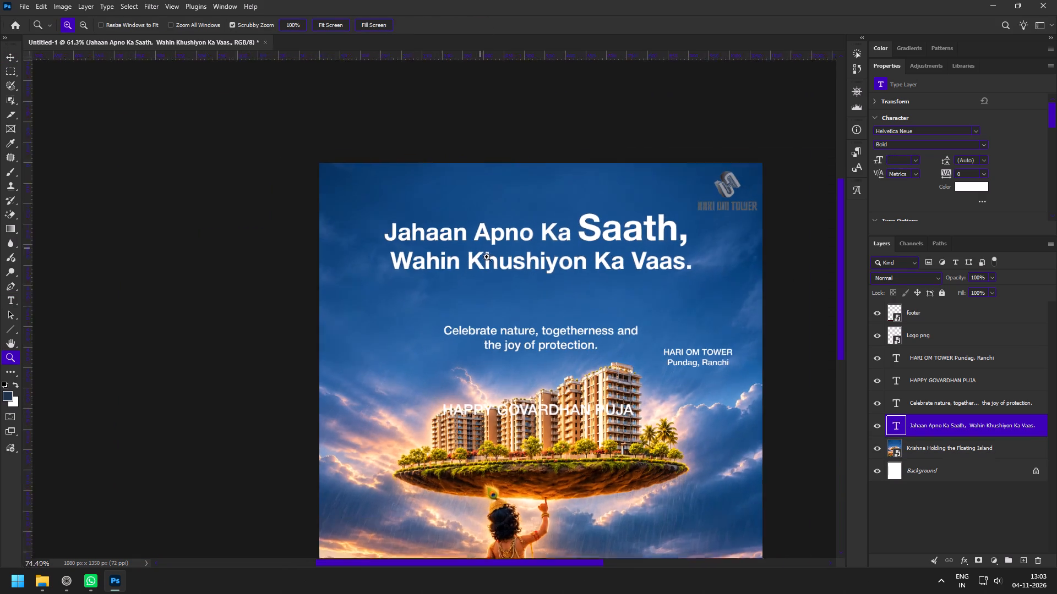
pyautogui.moveTo(487, 257); pyautogui.dragTo(488, 258)
pyautogui.moveTo(480, 238); pyautogui.dragTo(491, 250)
pyautogui.press('v')
pyautogui.doubleClick(504, 271)
pyautogui.moveTo(470, 273); pyautogui.dragTo(613, 283)
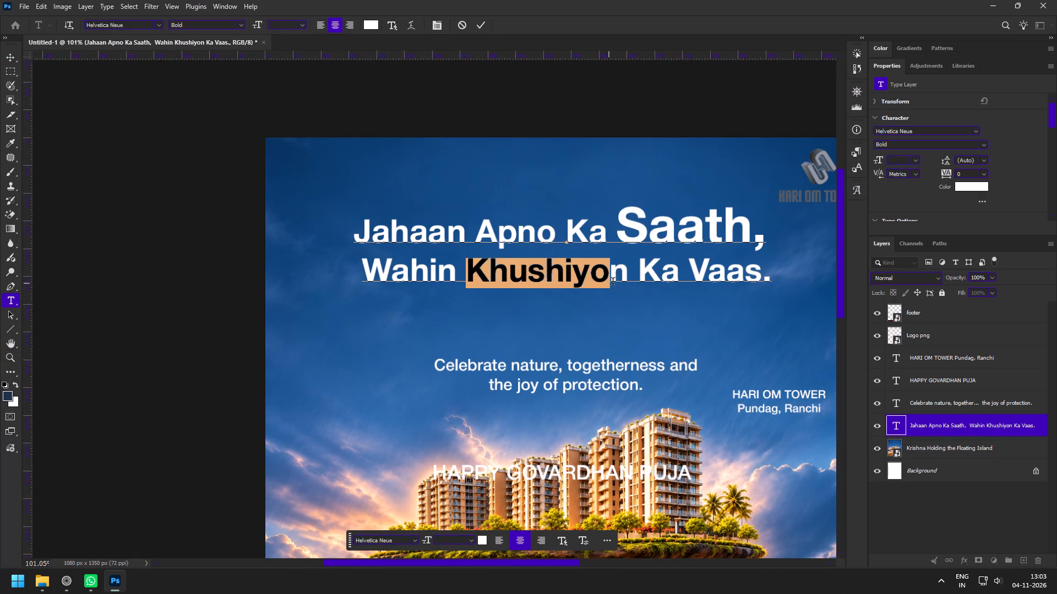
pyautogui.moveTo(613, 283); pyautogui.dragTo(633, 282)
pyautogui.moveTo(878, 158); pyautogui.dragTo(890, 161)
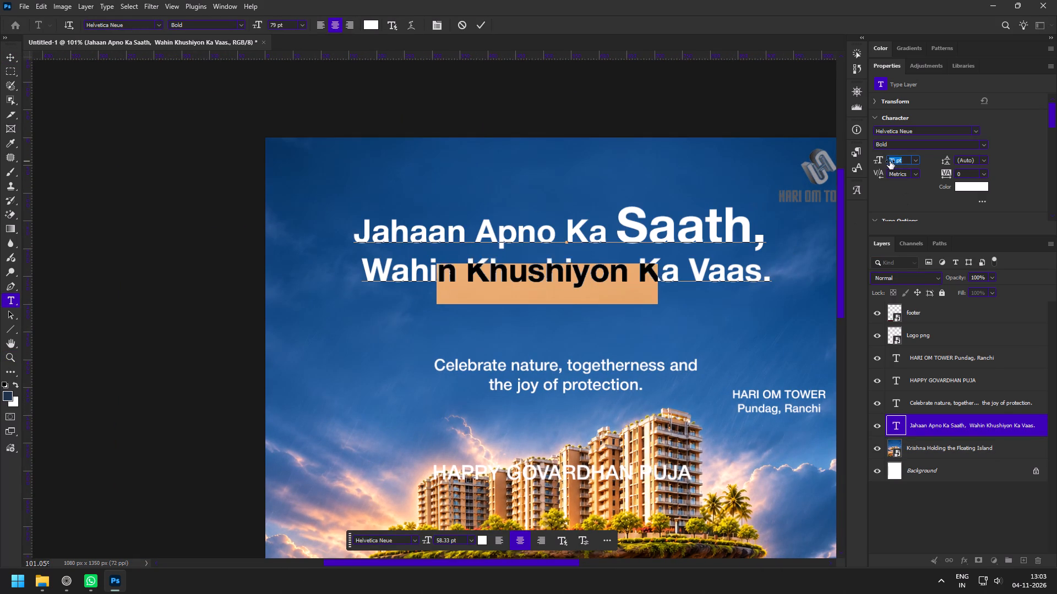
pyautogui.moveTo(890, 161); pyautogui.dragTo(890, 161)
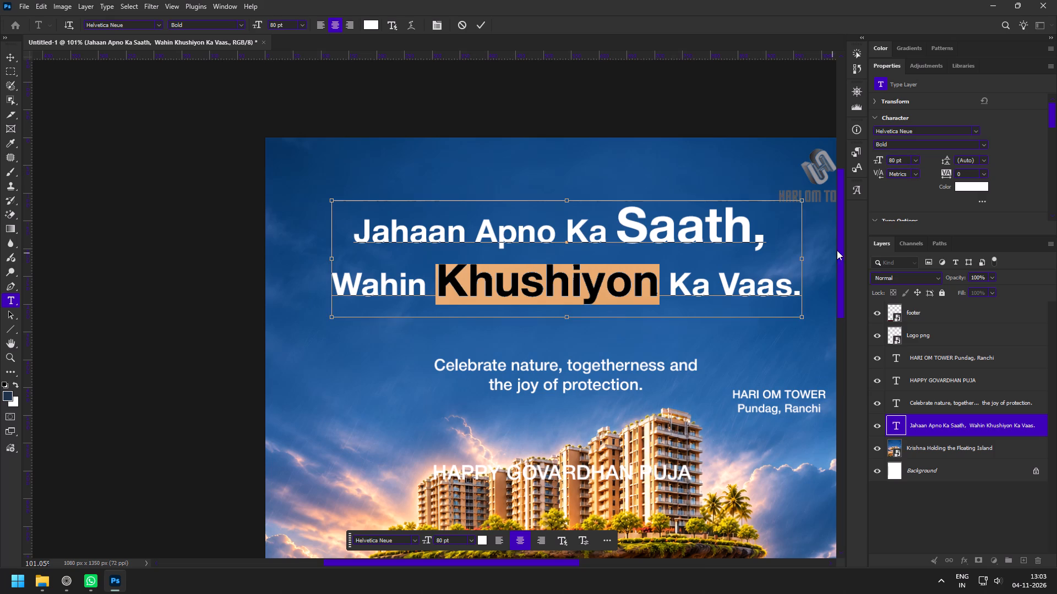
# Set the line spacing of the whole two-line headline to 70 pt.
pyautogui.hotkey('ctrl', 'a')
pyautogui.click(947, 165)
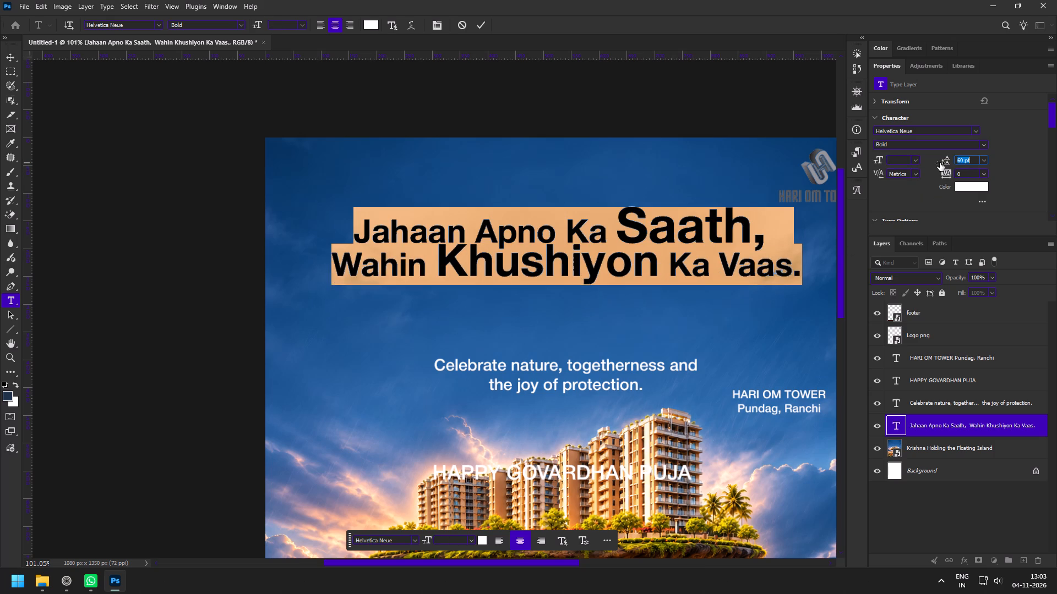
pyautogui.click(481, 22)
# Scale the headline down to about 90.43% and shift it up about 6 px.
pyautogui.press('z')
pyautogui.moveTo(596, 242); pyautogui.dragTo(563, 229)
pyautogui.press('space')
pyautogui.press('space')
pyautogui.press('space')
pyautogui.moveTo(618, 257); pyautogui.dragTo(576, 229)
pyautogui.moveTo(564, 206); pyautogui.dragTo(591, 238)
pyautogui.press('v')
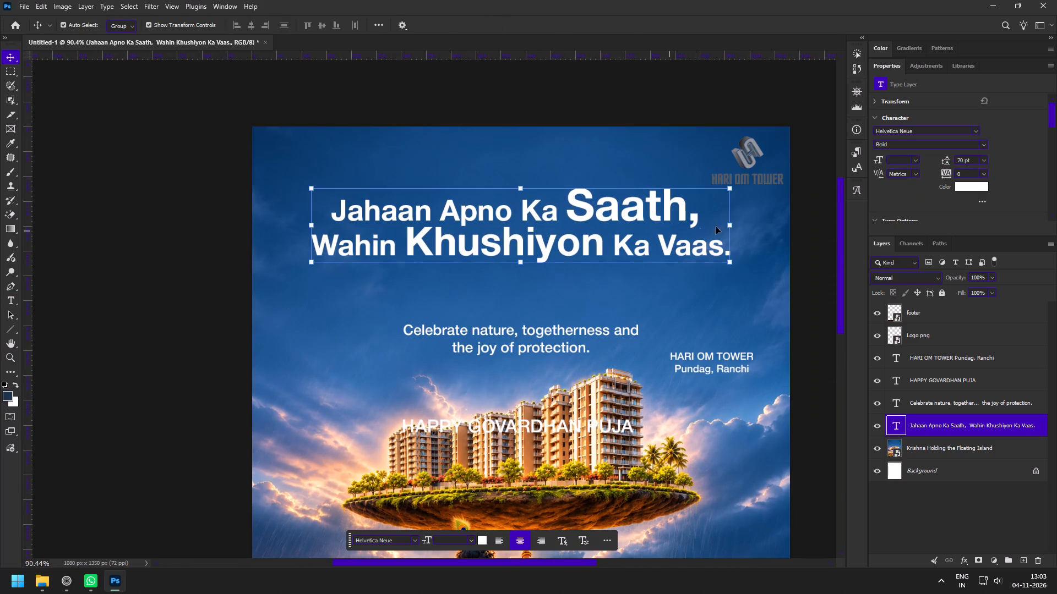
pyautogui.moveTo(732, 223); pyautogui.dragTo(710, 222)
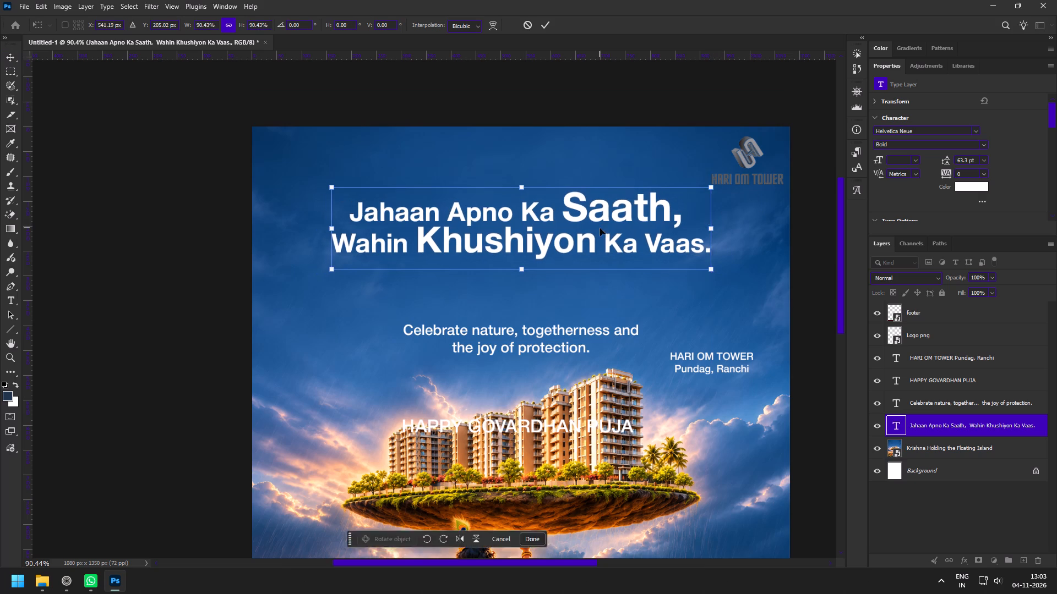
pyautogui.click(602, 228)
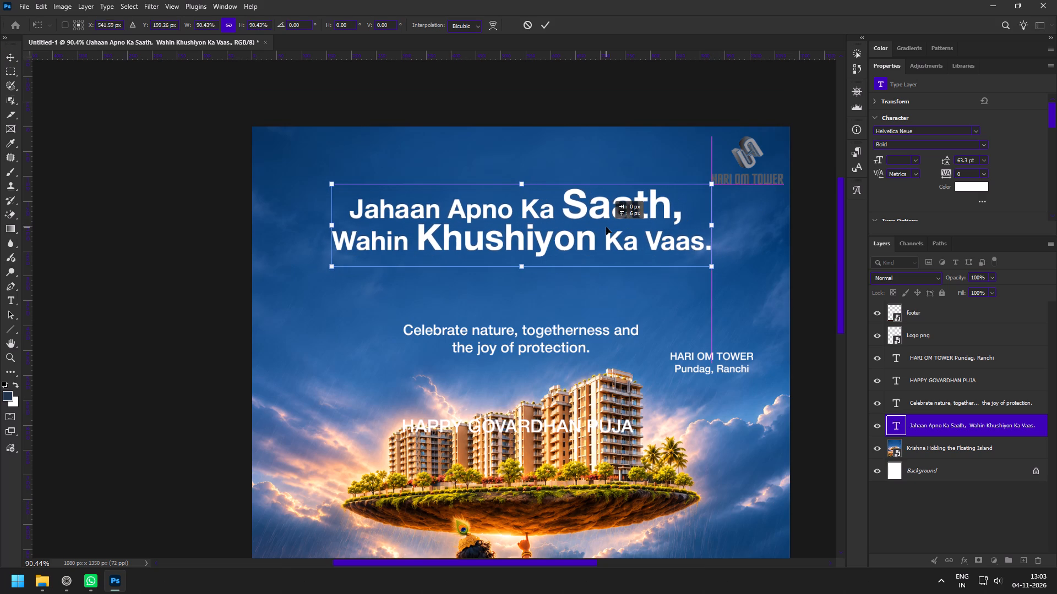
pyautogui.click(547, 20)
# Colour the word "Saath," in the headline pale yellow, fff589.
pyautogui.press('z')
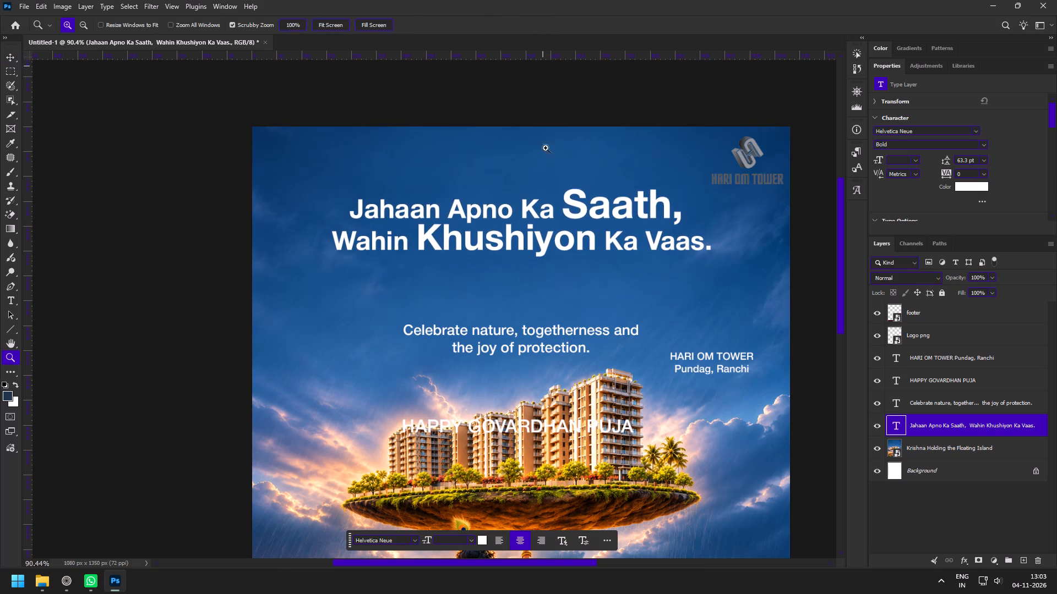
pyautogui.moveTo(540, 184); pyautogui.dragTo(552, 206)
pyautogui.moveTo(570, 328); pyautogui.dragTo(541, 301)
pyautogui.press('space')
pyautogui.press('space')
pyautogui.press('space')
pyautogui.press('space')
pyautogui.moveTo(565, 324); pyautogui.dragTo(538, 291)
pyautogui.moveTo(597, 198); pyautogui.dragTo(623, 271)
pyautogui.press('v')
pyautogui.click(544, 261)
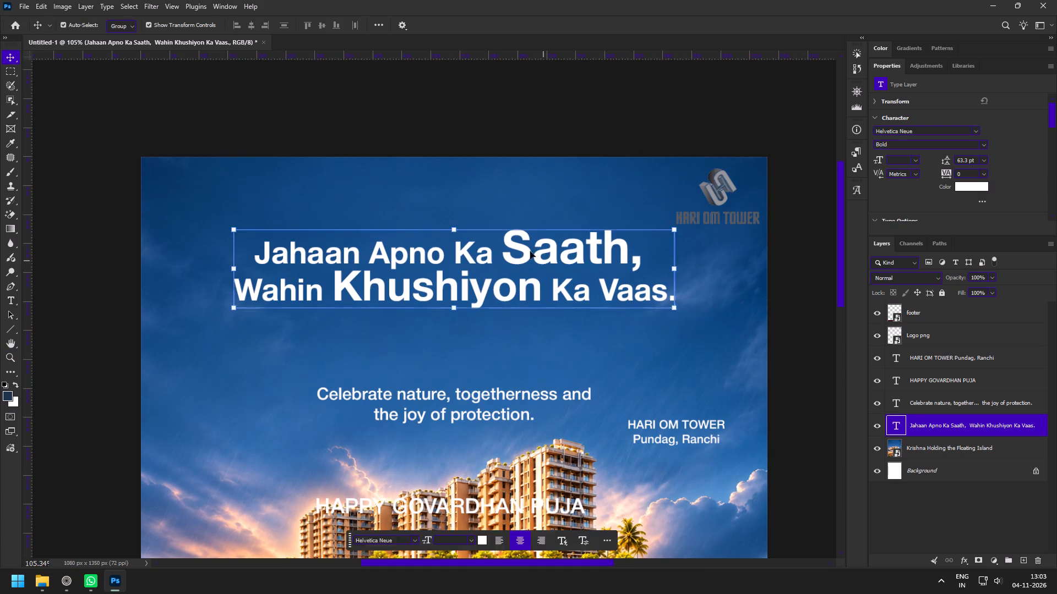
pyautogui.doubleClick(522, 243)
pyautogui.moveTo(506, 250); pyautogui.dragTo(656, 257)
pyautogui.click(975, 186)
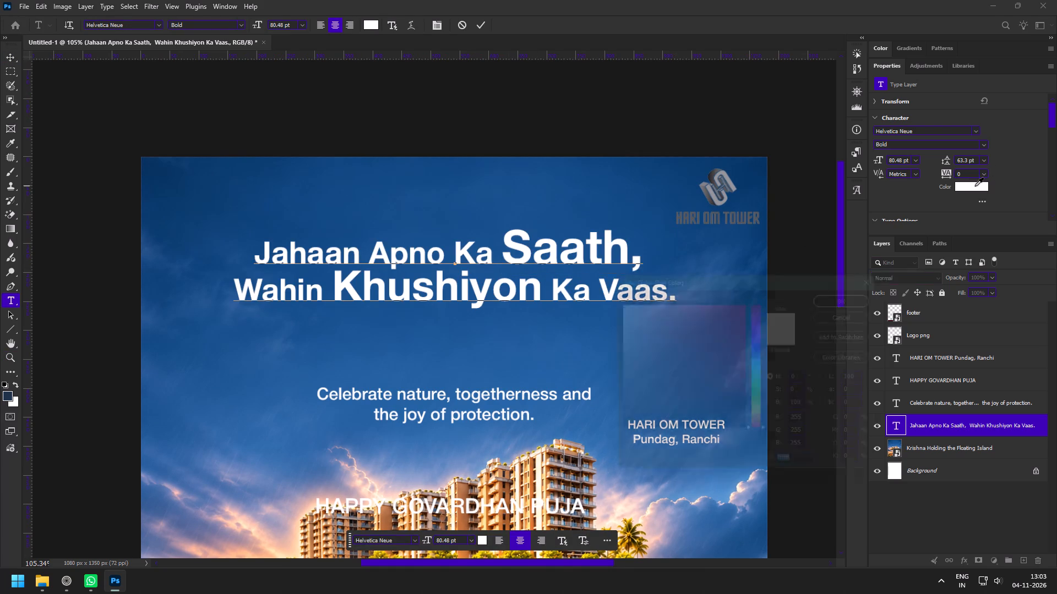
pyautogui.moveTo(715, 338); pyautogui.dragTo(668, 281)
pyautogui.moveTo(676, 310); pyautogui.dragTo(657, 289)
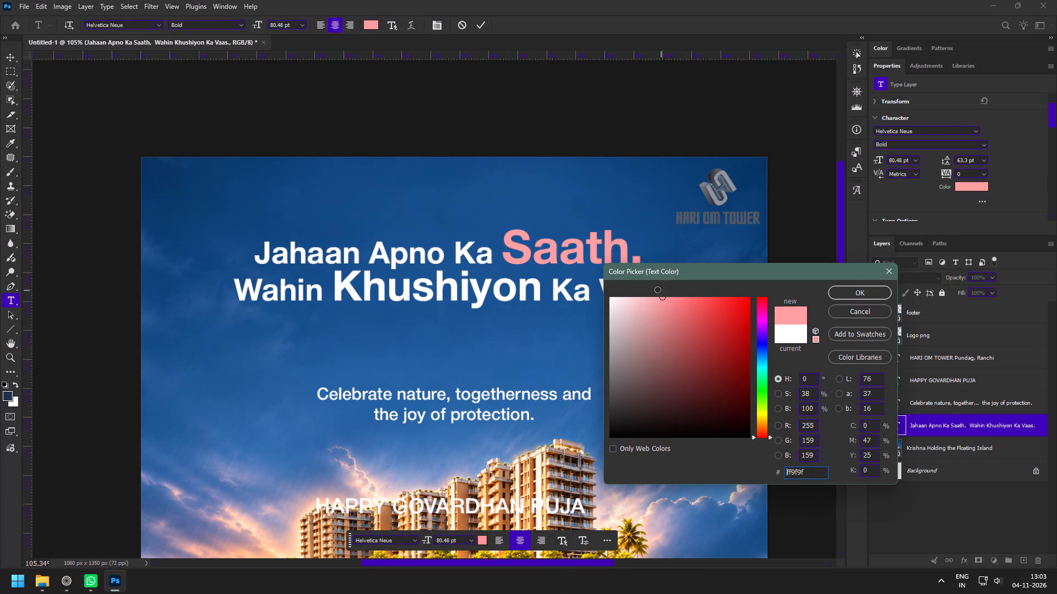
pyautogui.moveTo(657, 289); pyautogui.dragTo(674, 284)
pyautogui.click(763, 420)
pyautogui.click(764, 416)
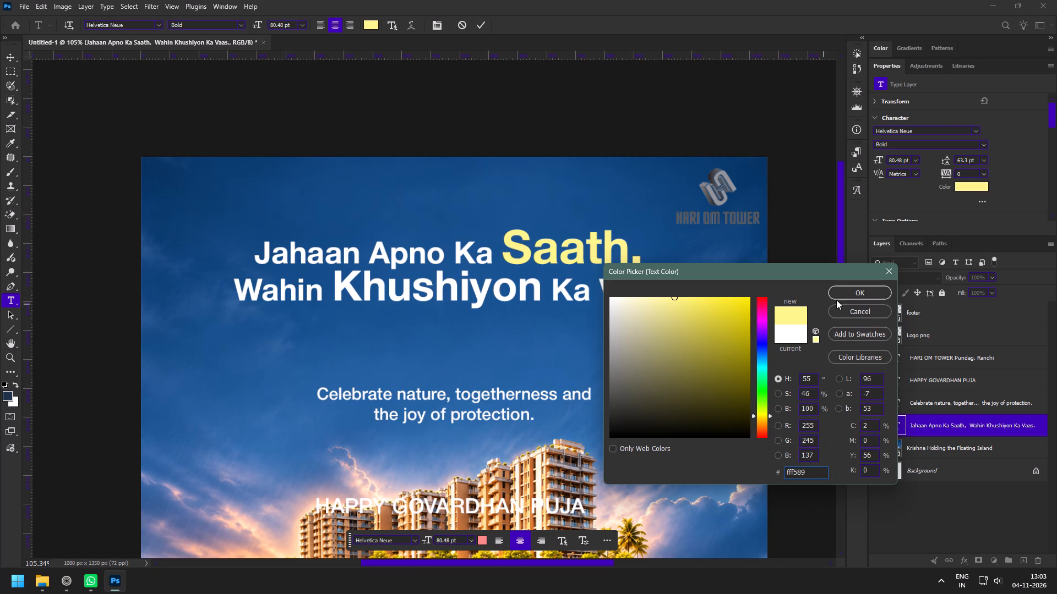
pyautogui.click(846, 285)
pyautogui.click(484, 20)
# Give the word "Khushiyon" the same pale yellow as "Saath," by sampling its colour, fff589.
pyautogui.doubleClick(345, 279)
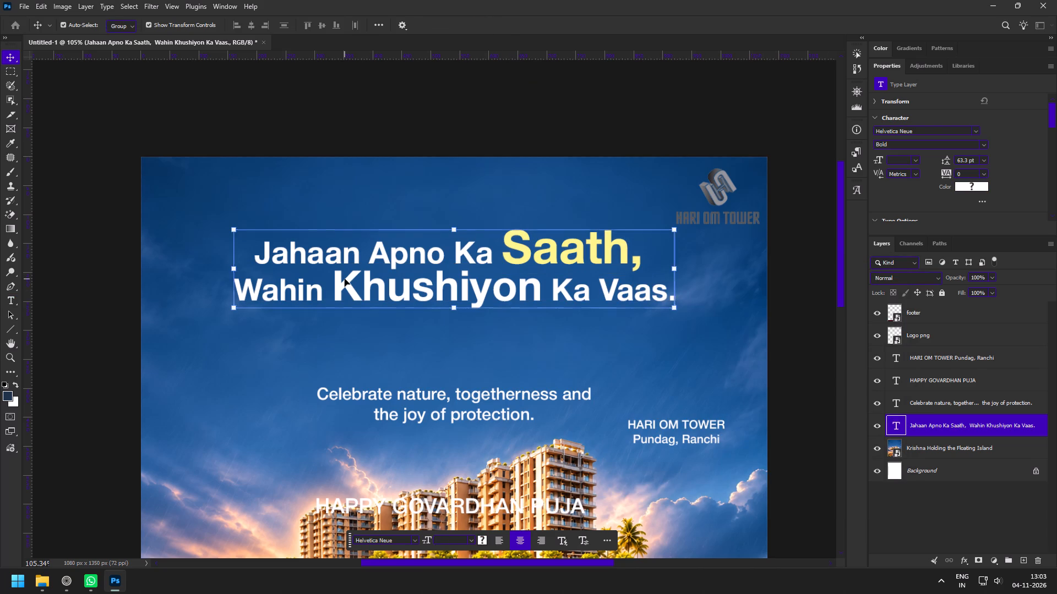
pyautogui.moveTo(335, 287); pyautogui.dragTo(540, 289)
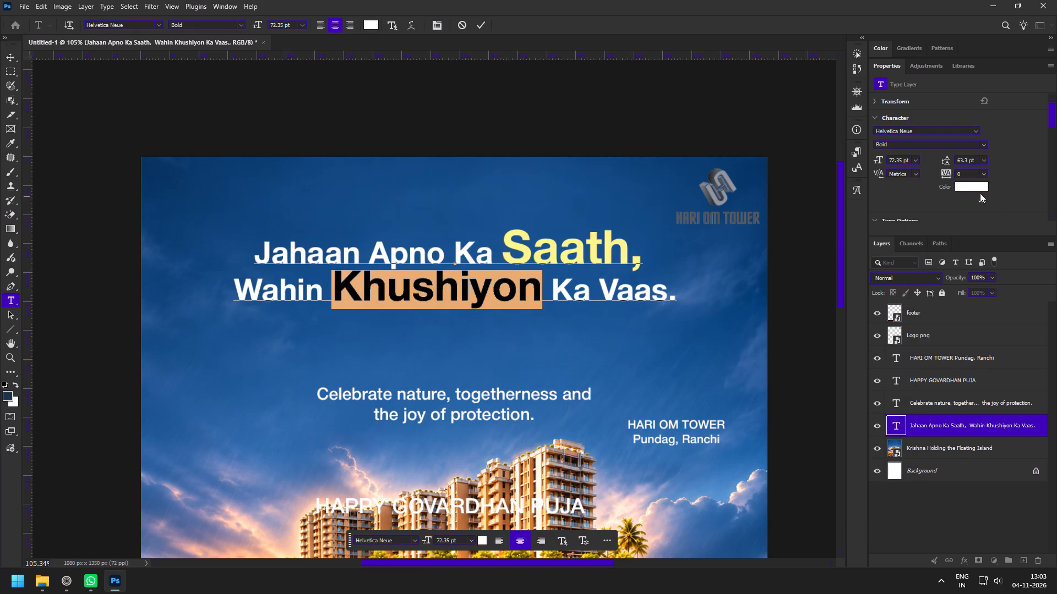
pyautogui.click(966, 186)
pyautogui.click(524, 248)
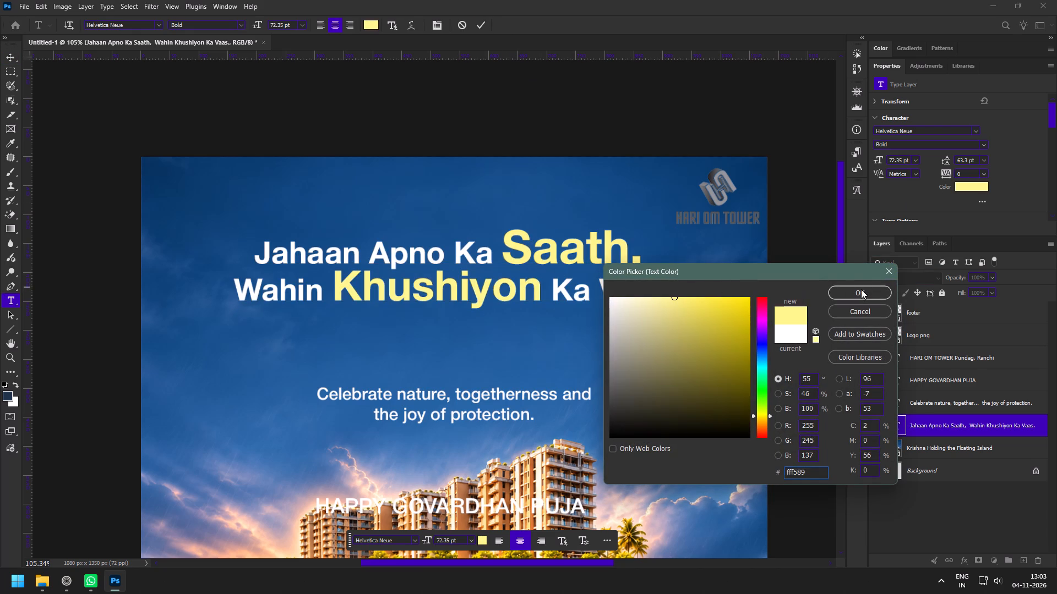
pyautogui.click(861, 289)
pyautogui.click(482, 26)
# Move the "Celebrate nature" subheading up so it sits just beneath the two-line headline.
pyautogui.press('z')
pyautogui.moveTo(442, 324); pyautogui.dragTo(455, 333)
pyautogui.press('space')
pyautogui.moveTo(479, 344); pyautogui.dragTo(526, 300)
pyautogui.press('v')
pyautogui.click(505, 374)
pyautogui.moveTo(537, 382); pyautogui.dragTo(529, 304)
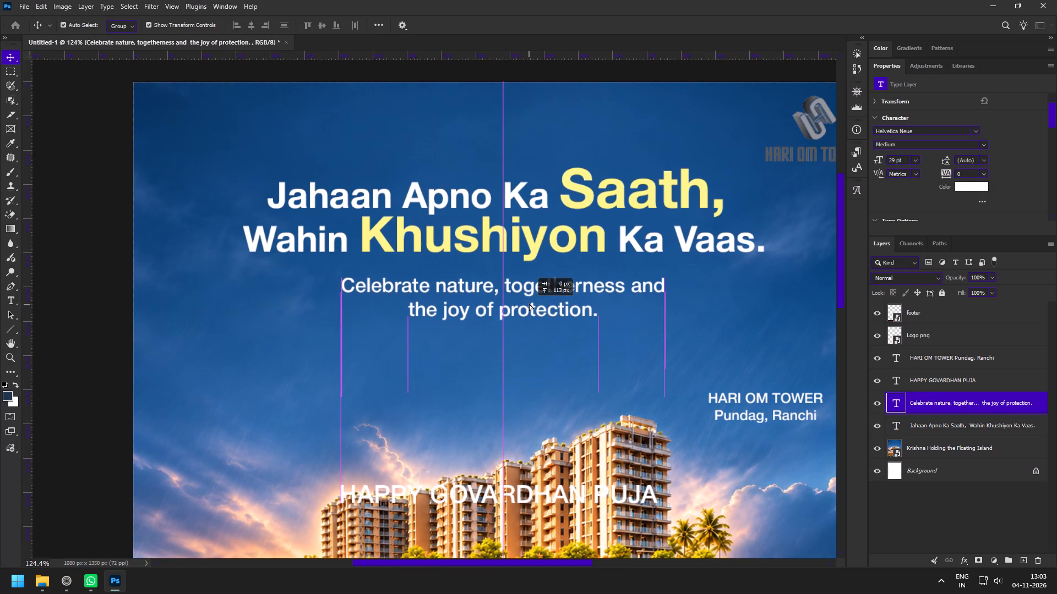
pyautogui.moveTo(529, 304); pyautogui.dragTo(529, 300)
pyautogui.keyDown('shift'); pyautogui.moveTo(536, 296); pyautogui.dragTo(536, 302); pyautogui.keyUp('shift')
# Change the "Celebrate nature" subheading's font weight to Regular.
pyautogui.press('z')
pyautogui.moveTo(553, 331); pyautogui.dragTo(519, 305)
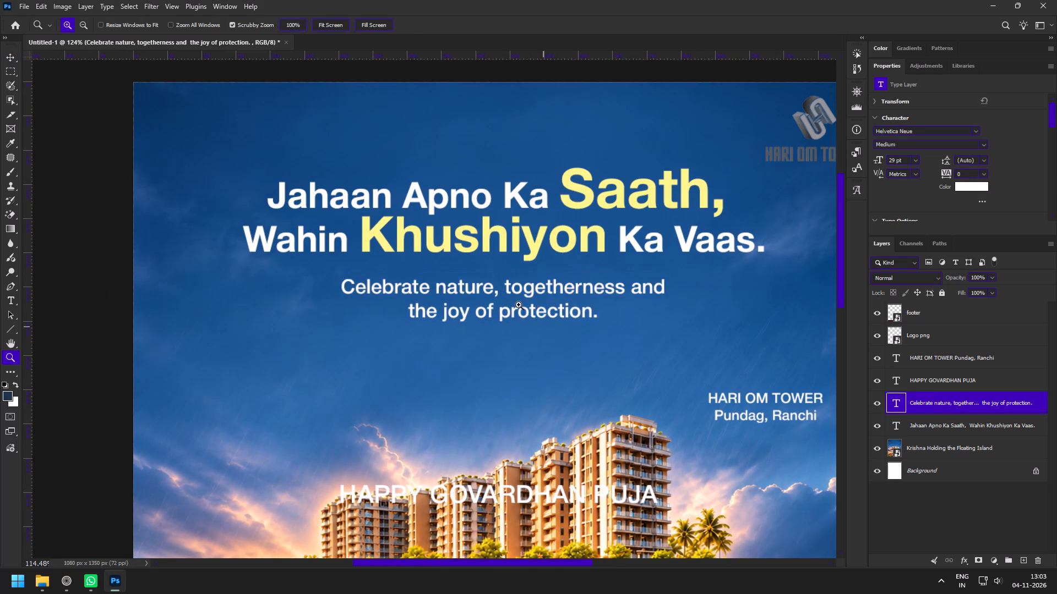
pyautogui.moveTo(519, 305); pyautogui.dragTo(514, 301)
pyautogui.press('space')
pyautogui.press('space')
pyautogui.press('space')
pyautogui.press('space')
pyautogui.press('space')
pyautogui.moveTo(537, 335); pyautogui.dragTo(516, 251)
pyautogui.moveTo(516, 212); pyautogui.dragTo(560, 280)
pyautogui.press('v')
pyautogui.click(531, 255)
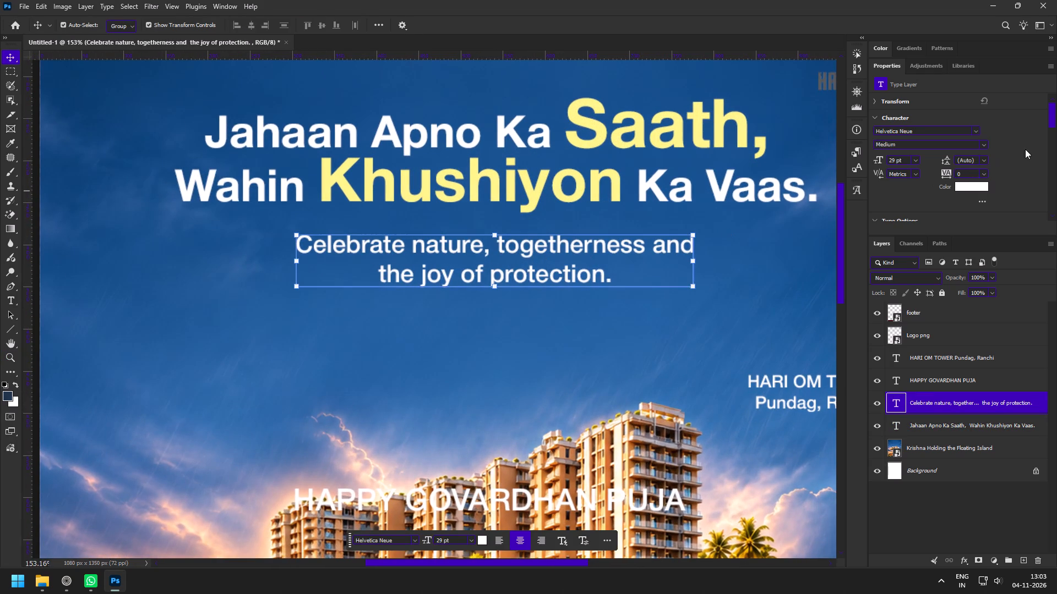
pyautogui.click(988, 143)
pyautogui.click(924, 235)
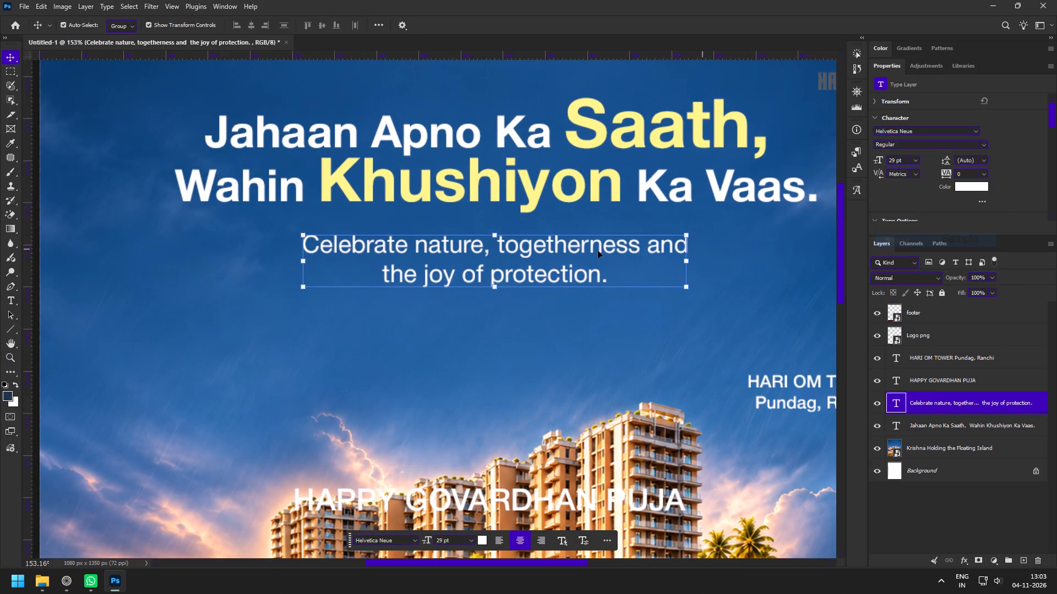
# Move the subheading slightly closer to the headline and scale it up to about 32.18 pt.
pyautogui.press('z')
pyautogui.moveTo(527, 191); pyautogui.dragTo(536, 206)
pyautogui.press('v')
pyautogui.moveTo(540, 277); pyautogui.dragTo(539, 271)
pyautogui.moveTo(713, 266); pyautogui.dragTo(742, 263)
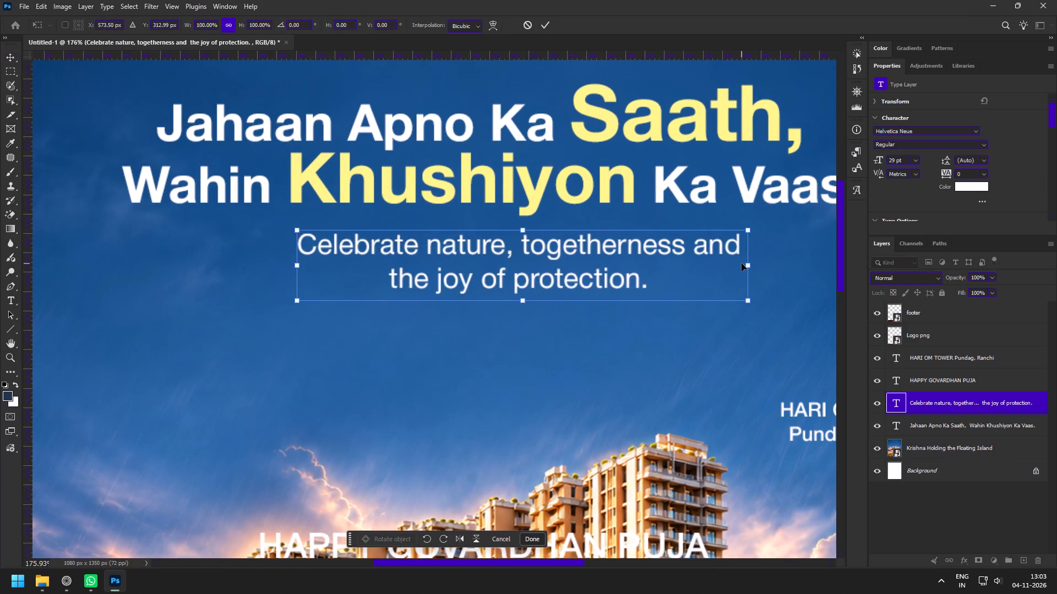
pyautogui.hotkey('ctrl', 'z')
pyautogui.moveTo(726, 268); pyautogui.dragTo(750, 268)
pyautogui.click(546, 19)
# Draw a horizontal dashed white line about 241 px long with a 1 px stroke just below the subheading.
pyautogui.press('z')
pyautogui.moveTo(582, 263); pyautogui.dragTo(556, 249)
pyautogui.press('space')
pyautogui.press('space')
pyautogui.moveTo(619, 285); pyautogui.dragTo(560, 255)
pyautogui.press('space')
pyautogui.moveTo(554, 362); pyautogui.dragTo(556, 307)
pyautogui.press('z')
pyautogui.moveTo(555, 307); pyautogui.dragTo(521, 296)
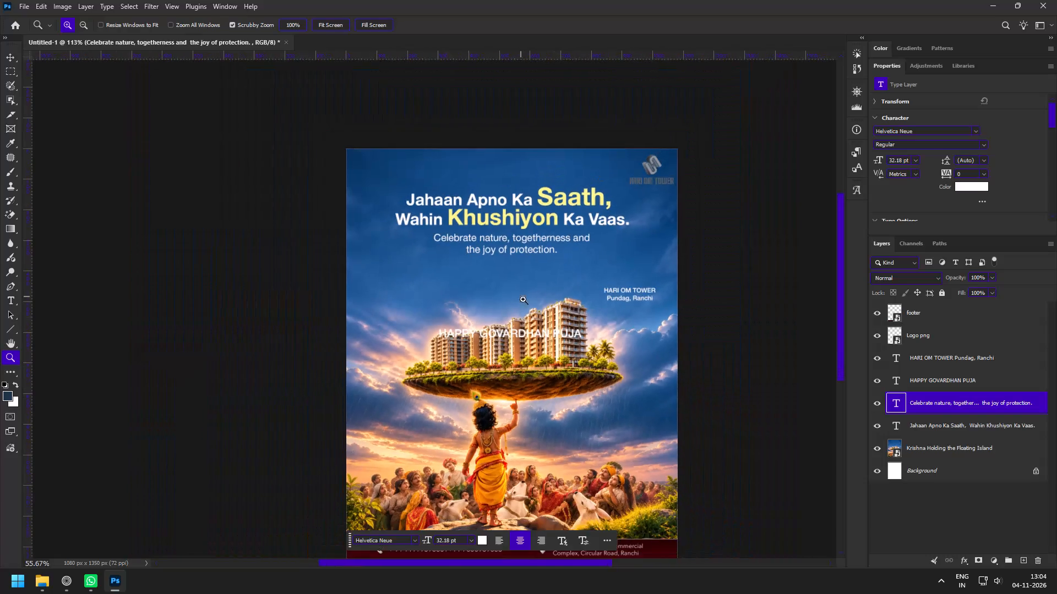
pyautogui.click(4, 324)
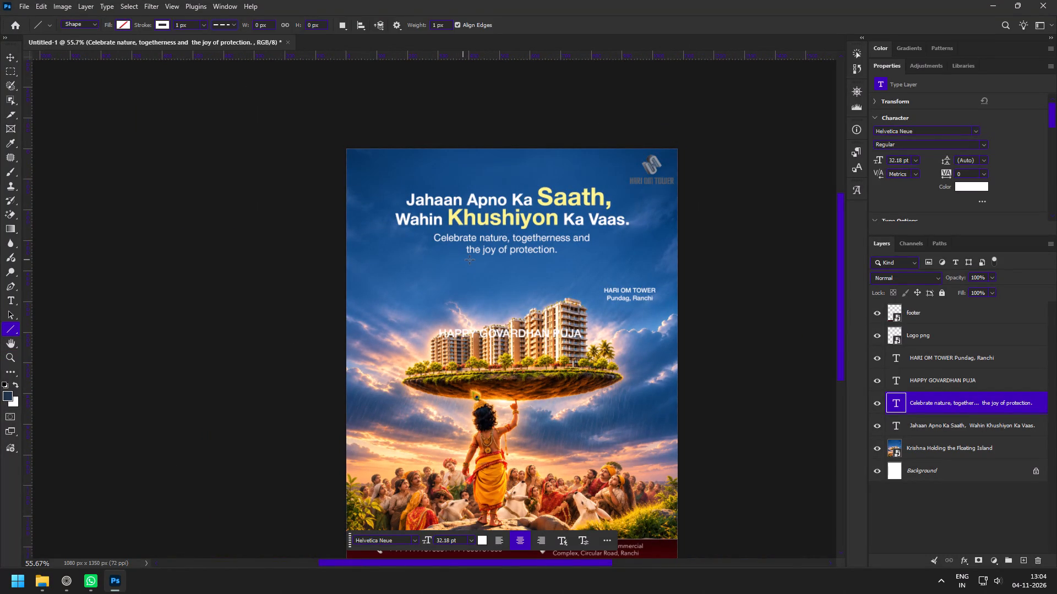
pyautogui.moveTo(475, 260); pyautogui.dragTo(549, 261)
# Align the dashed line and the "Celebrate nature" subheading on their horizontal centres.
pyautogui.press('z')
pyautogui.moveTo(519, 229); pyautogui.dragTo(574, 308)
pyautogui.press('v')
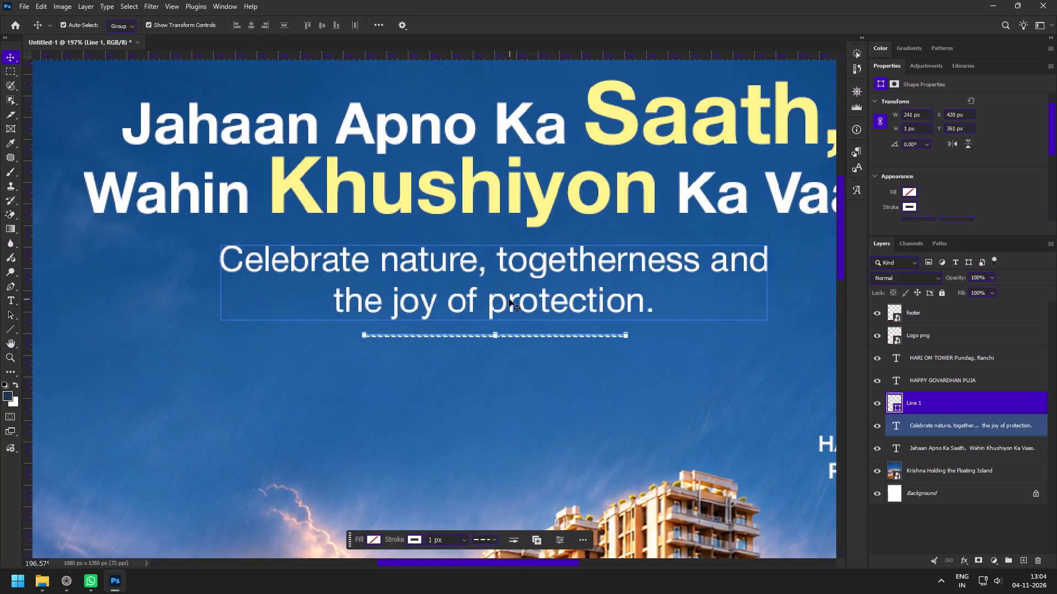
pyautogui.keyDown('shift'); pyautogui.click(509, 299); pyautogui.keyUp('shift')
pyautogui.click(251, 28)
# Move "HAPPY GOVARDHAN PUJA" up from the buildings to sit centred just below the dashed line.
pyautogui.press('z')
pyautogui.moveTo(451, 395); pyautogui.dragTo(419, 343)
pyautogui.press('space')
pyautogui.press('space')
pyautogui.press('space')
pyautogui.press('space')
pyautogui.press('space')
pyautogui.press('space')
pyautogui.press('space')
pyautogui.press('space')
pyautogui.press('space')
pyautogui.press('space')
pyautogui.press('space')
pyautogui.press('space')
pyautogui.press('space')
pyautogui.press('space')
pyautogui.press('space')
pyautogui.press('space')
pyautogui.press('space')
pyautogui.press('space')
pyautogui.press('space')
pyautogui.press('space')
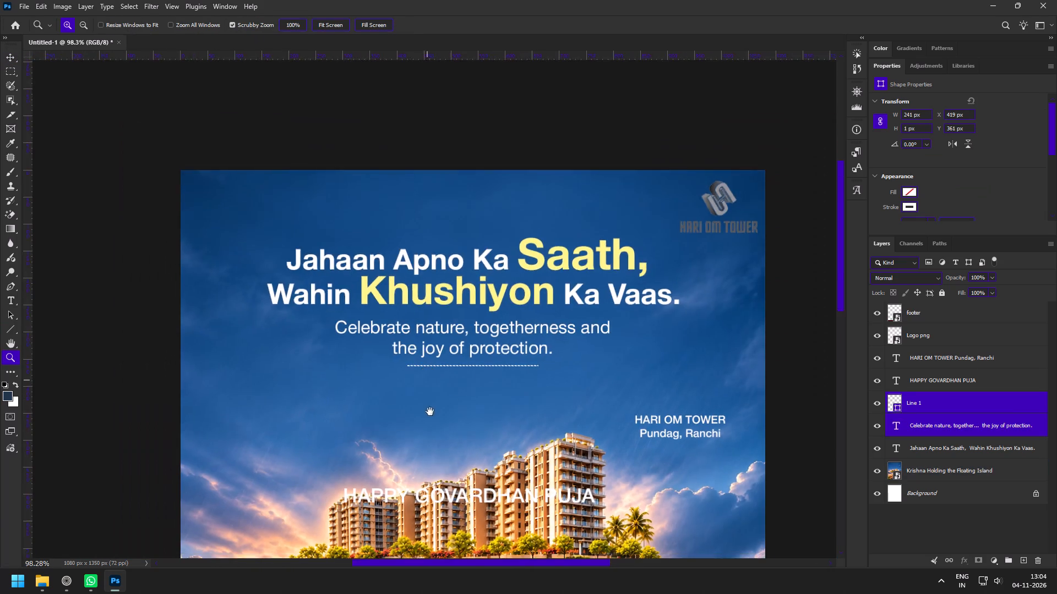
pyautogui.moveTo(431, 411); pyautogui.dragTo(437, 257)
pyautogui.moveTo(434, 327); pyautogui.dragTo(429, 408)
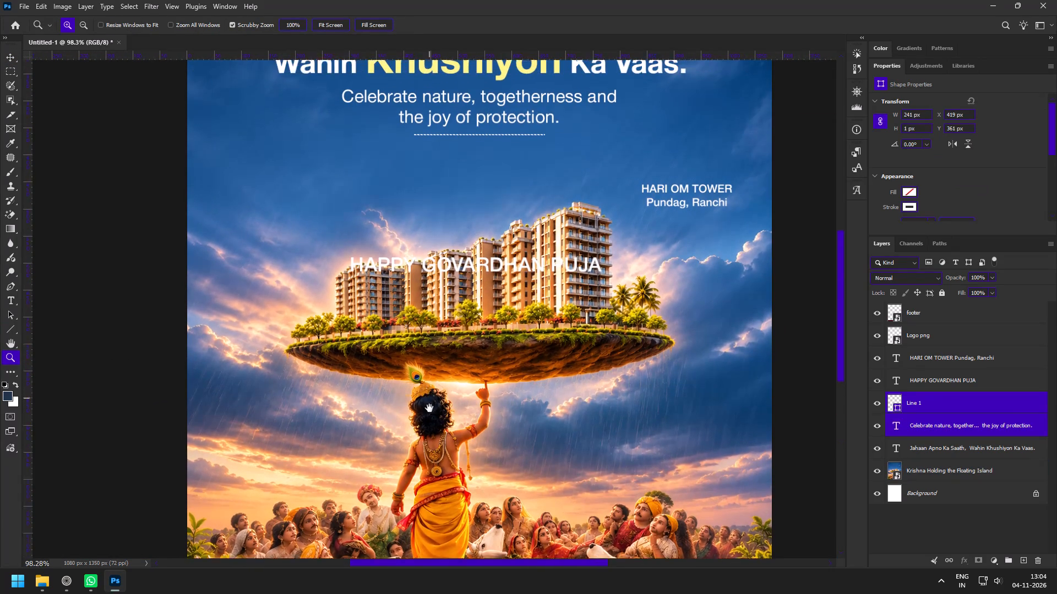
pyautogui.moveTo(429, 408); pyautogui.dragTo(429, 409)
pyautogui.press('v')
pyautogui.click(480, 283)
pyautogui.moveTo(500, 284); pyautogui.dragTo(495, 205)
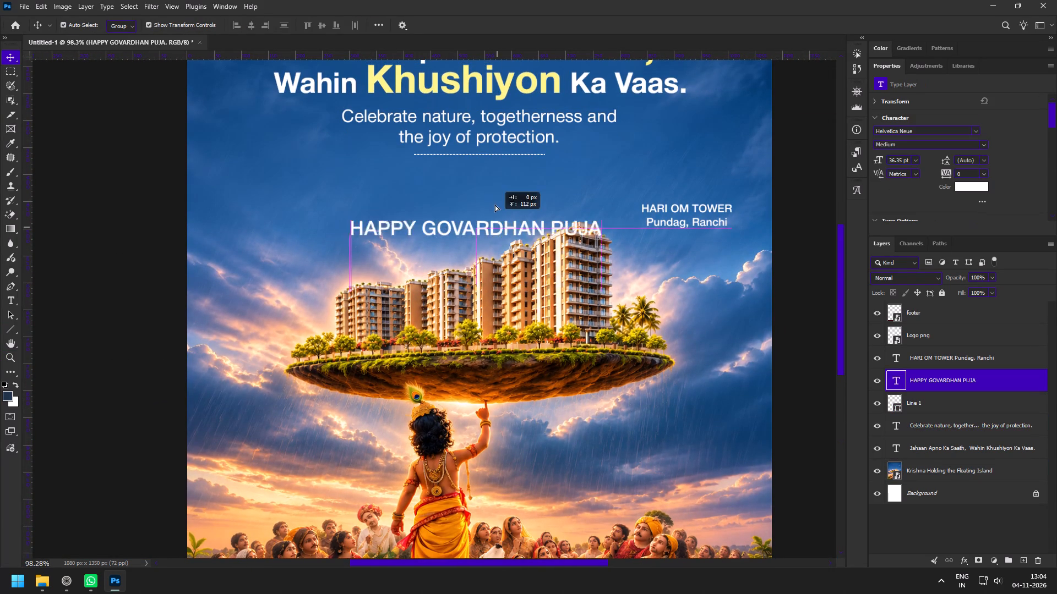
pyautogui.moveTo(495, 205); pyautogui.dragTo(494, 177)
pyautogui.click(497, 175)
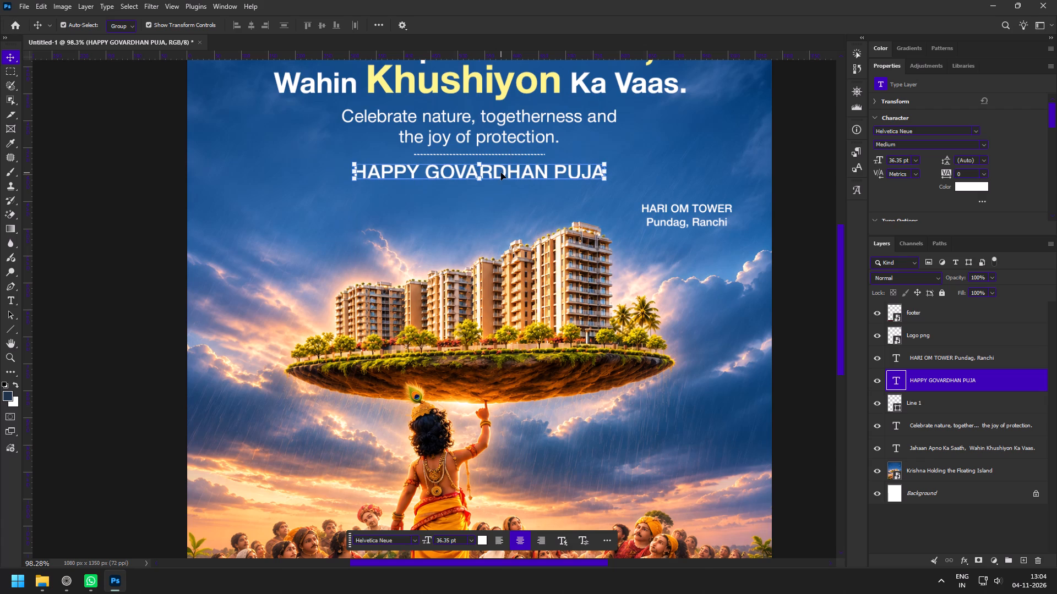
pyautogui.press('Down')
# Move the "HARI OM TOWER Pundag, Ranchi" text to sit centred below "HAPPY GOVARDHAN PUJA".
pyautogui.press('z')
pyautogui.moveTo(489, 221); pyautogui.dragTo(468, 210)
pyautogui.press('space')
pyautogui.press('space')
pyautogui.press('space')
pyautogui.moveTo(473, 228); pyautogui.dragTo(483, 284)
pyautogui.moveTo(472, 219); pyautogui.dragTo(484, 245)
pyautogui.moveTo(565, 200); pyautogui.dragTo(587, 242)
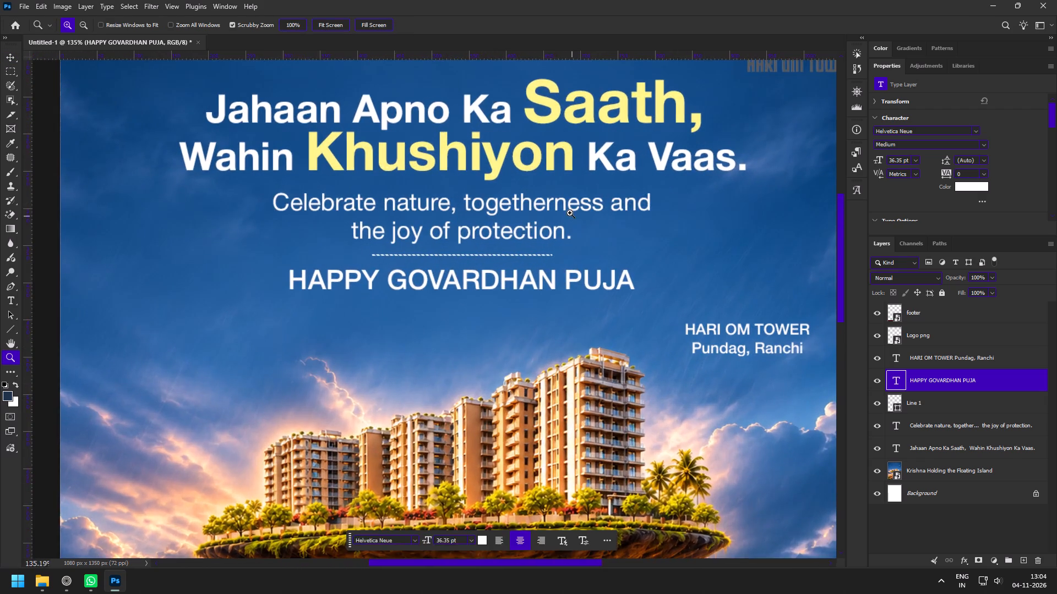
pyautogui.moveTo(570, 213); pyautogui.dragTo(586, 237)
pyautogui.press('v')
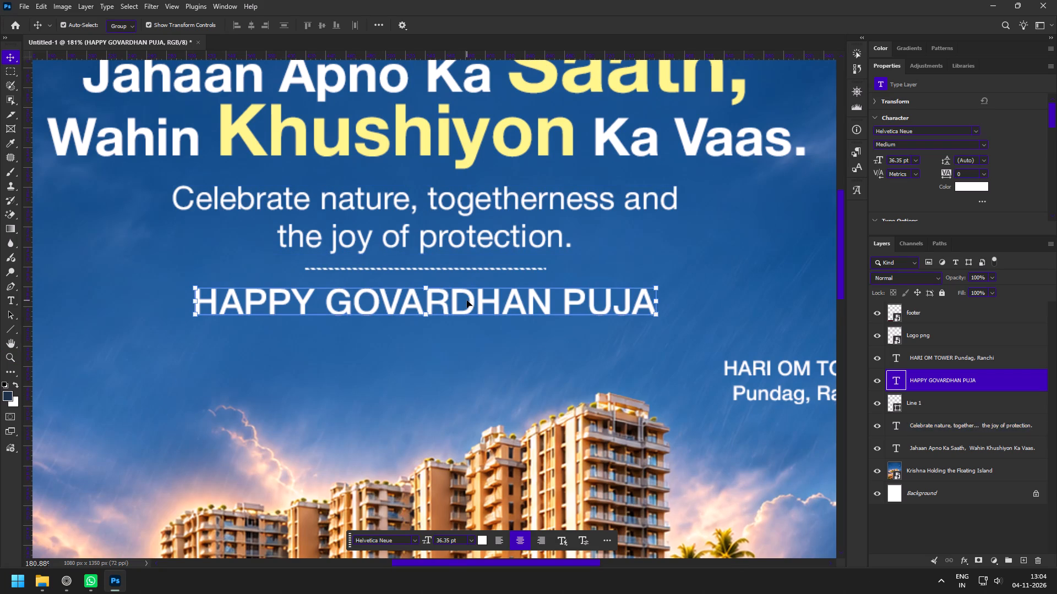
pyautogui.click(774, 377)
pyautogui.click(773, 386)
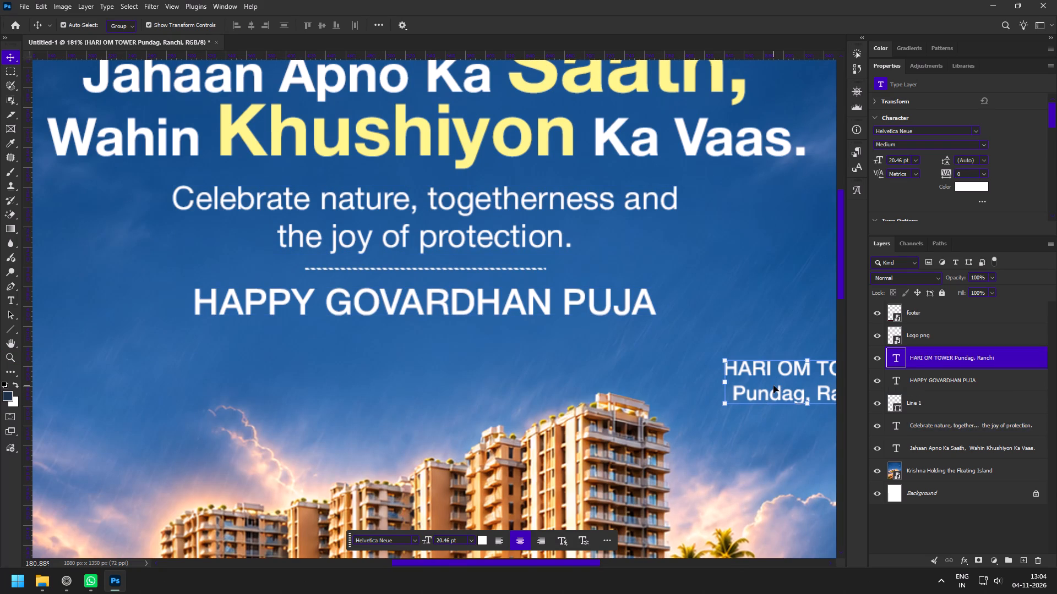
pyautogui.moveTo(778, 383); pyautogui.dragTo(395, 372)
pyautogui.doubleClick(390, 374)
pyautogui.click(344, 391)
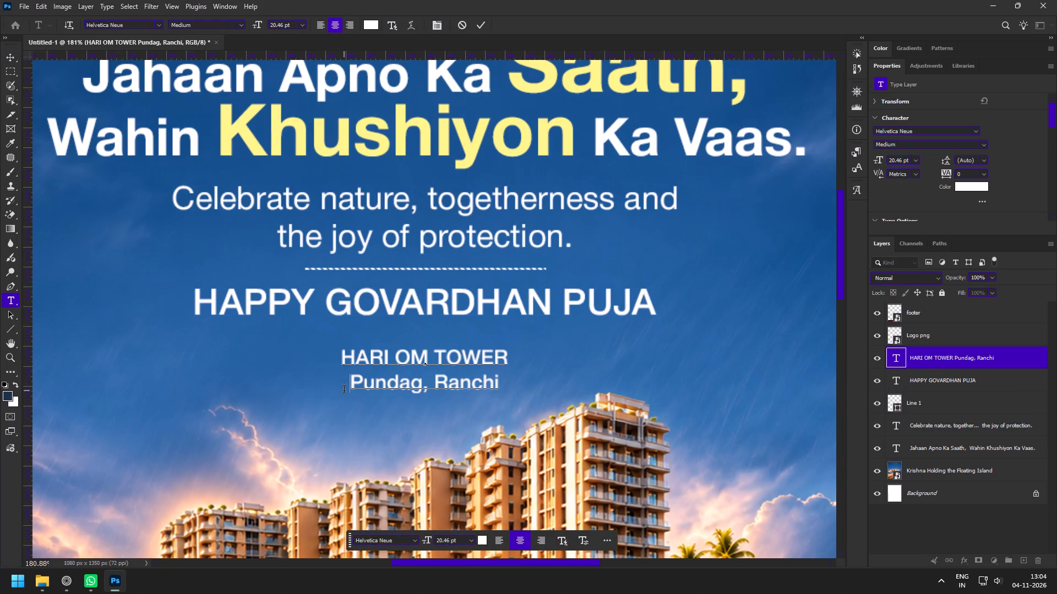
pyautogui.press('BackSpace')
pyautogui.press('space')
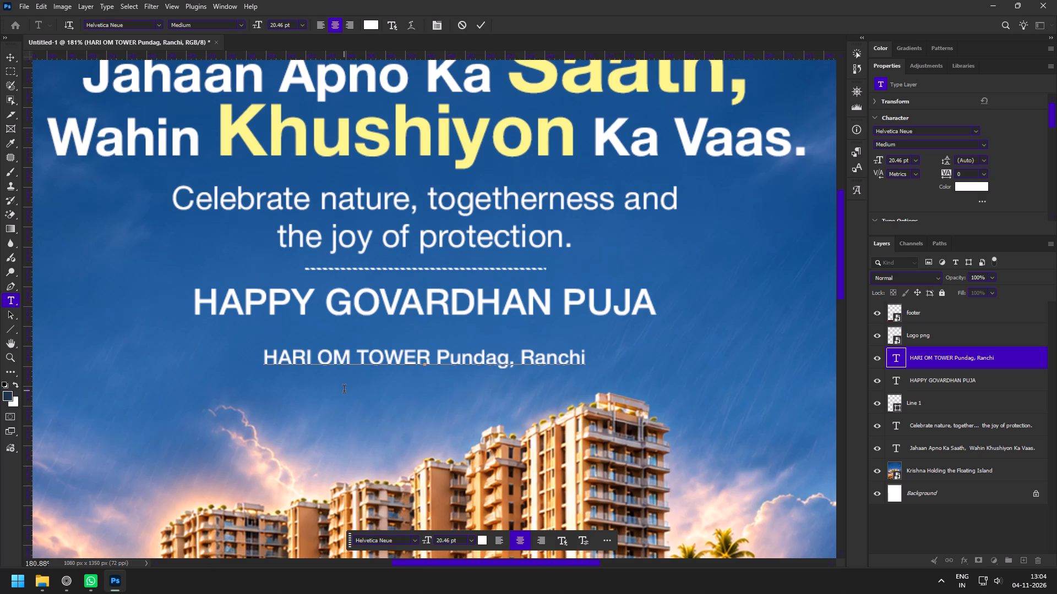
pyautogui.tripleClick(347, 359)
pyautogui.hotkey('ctrl', 'c')
pyautogui.click(69, 591)
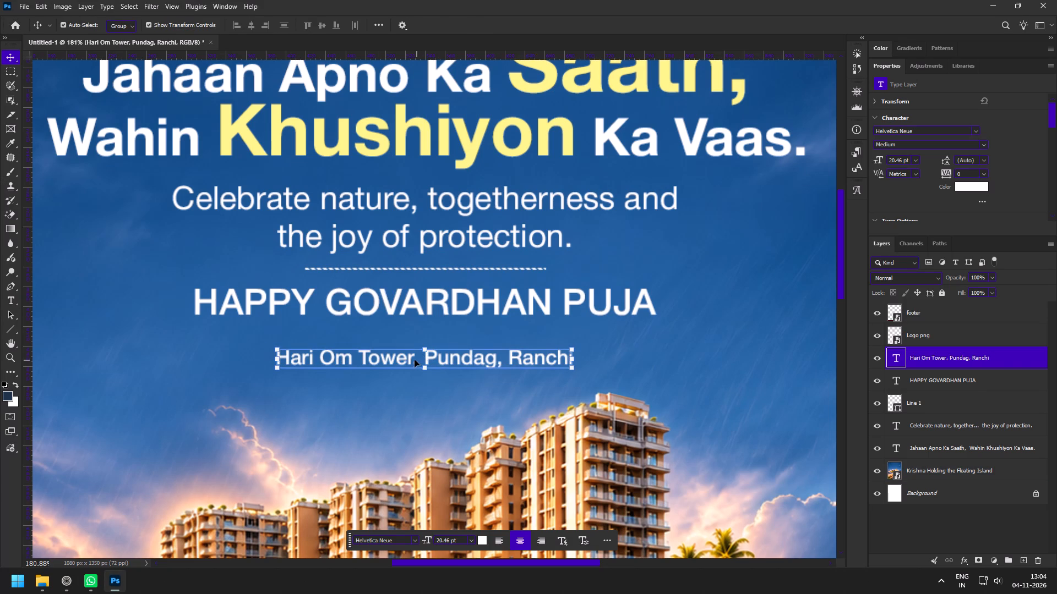
# Move the "Hari Om Tower, Pundag, Ranchi" line up closer beneath "HAPPY GOVARDHAN PUJA".
pyautogui.moveTo(414, 360); pyautogui.dragTo(412, 340)
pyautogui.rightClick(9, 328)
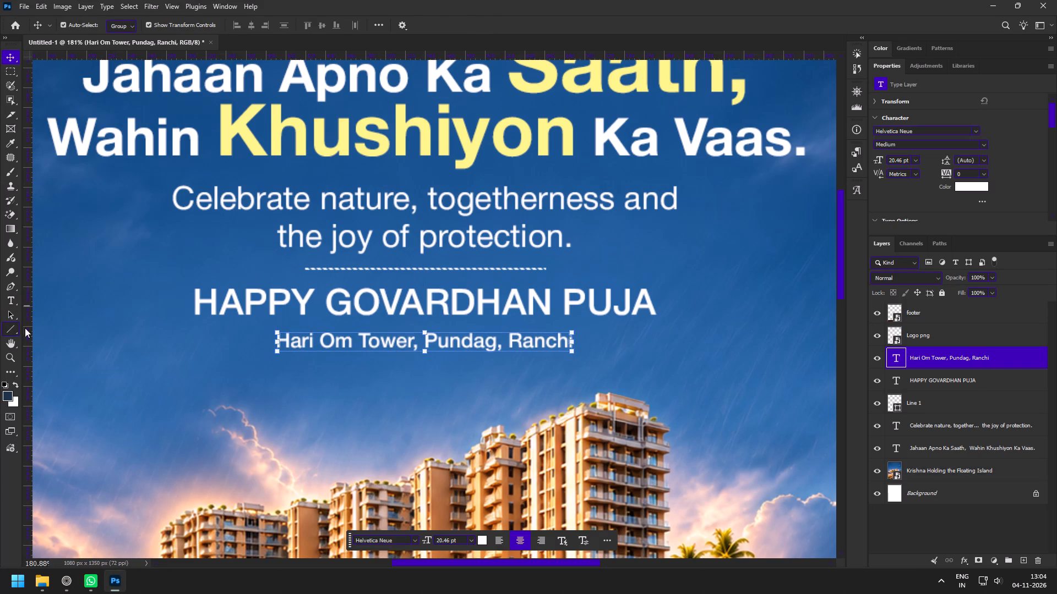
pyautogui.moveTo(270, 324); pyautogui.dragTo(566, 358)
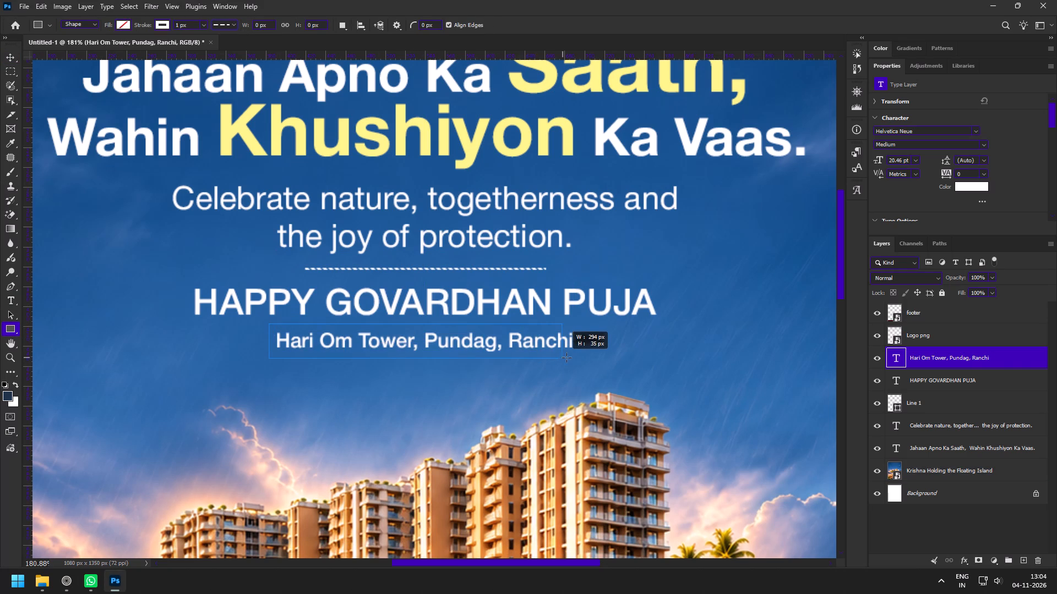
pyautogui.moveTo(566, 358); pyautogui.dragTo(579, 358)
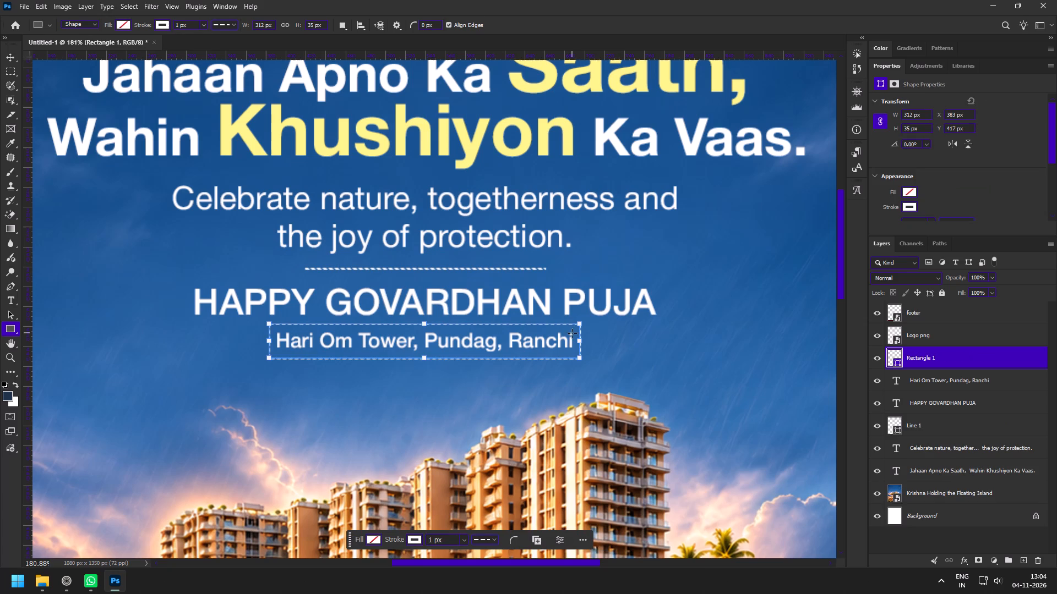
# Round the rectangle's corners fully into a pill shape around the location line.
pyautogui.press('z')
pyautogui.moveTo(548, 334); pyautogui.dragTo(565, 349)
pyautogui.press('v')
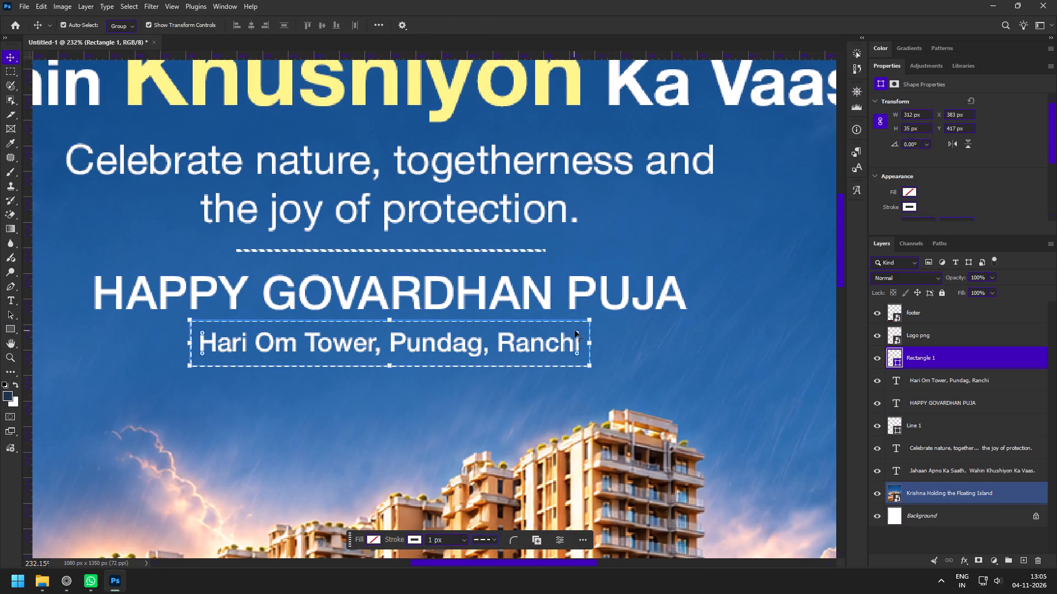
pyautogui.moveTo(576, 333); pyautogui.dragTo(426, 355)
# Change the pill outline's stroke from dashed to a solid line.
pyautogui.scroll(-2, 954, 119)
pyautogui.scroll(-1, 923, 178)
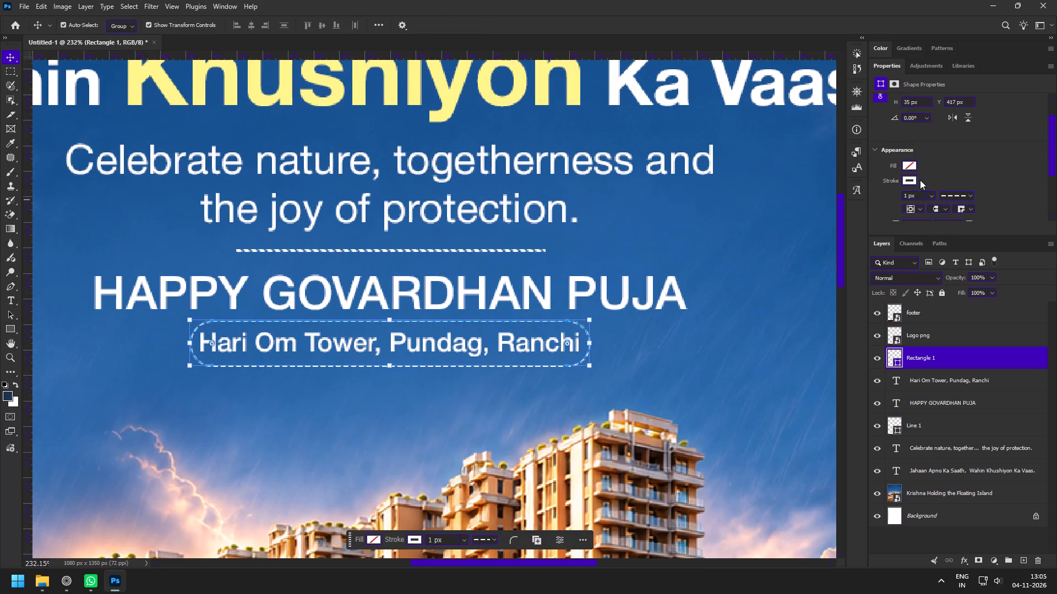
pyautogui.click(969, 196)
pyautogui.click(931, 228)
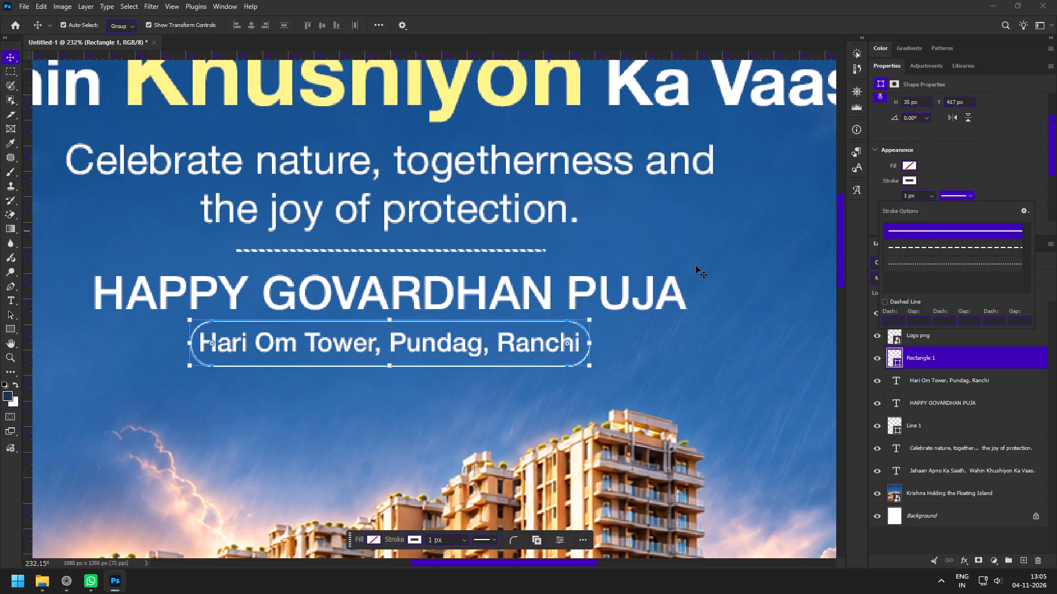
# Examine the pill-framed location line up close and within the whole poster.
pyautogui.press('z')
pyautogui.moveTo(498, 354); pyautogui.dragTo(428, 313)
pyautogui.press('space')
pyautogui.press('space')
pyautogui.press('space')
pyautogui.press('space')
pyautogui.press('space')
pyautogui.press('space')
pyautogui.press('space')
pyautogui.press('space')
pyautogui.press('space')
pyautogui.press('space')
pyautogui.press('space')
pyautogui.moveTo(521, 360); pyautogui.dragTo(572, 241)
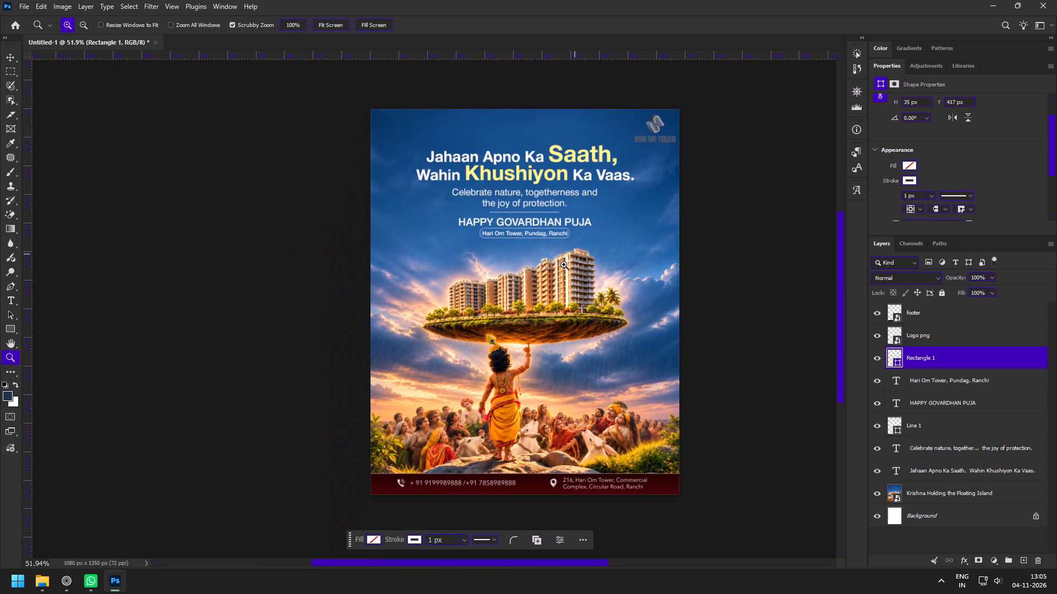
pyautogui.moveTo(555, 267); pyautogui.dragTo(570, 288)
pyautogui.moveTo(537, 197); pyautogui.dragTo(579, 255)
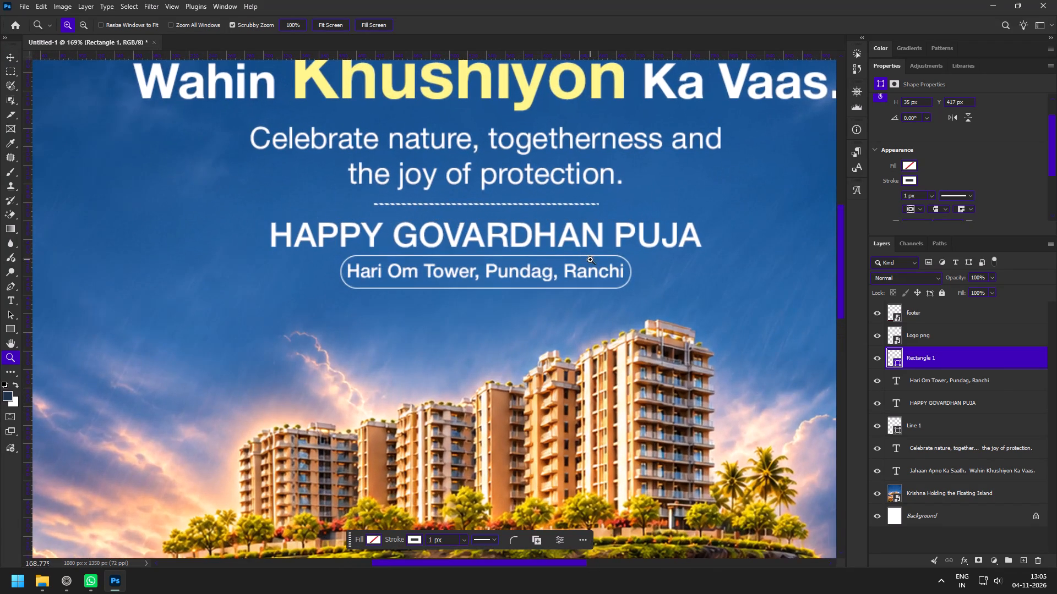
pyautogui.moveTo(500, 343); pyautogui.dragTo(454, 302)
pyautogui.press('space')
pyautogui.press('space')
pyautogui.press('space')
pyautogui.press('space')
pyautogui.press('space')
pyautogui.press('space')
pyautogui.press('space')
pyautogui.press('space')
pyautogui.press('space')
pyautogui.press('space')
pyautogui.press('space')
pyautogui.press('space')
pyautogui.press('space')
pyautogui.press('space')
pyautogui.press('space')
pyautogui.press('space')
pyautogui.press('space')
pyautogui.press('space')
pyautogui.press('space')
pyautogui.press('space')
pyautogui.moveTo(474, 321); pyautogui.dragTo(475, 227)
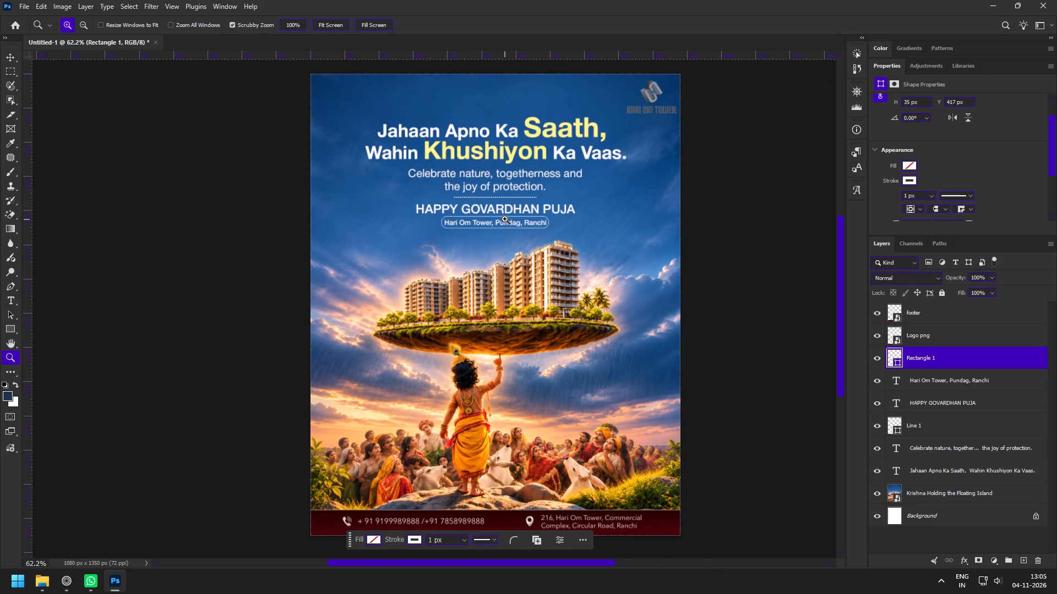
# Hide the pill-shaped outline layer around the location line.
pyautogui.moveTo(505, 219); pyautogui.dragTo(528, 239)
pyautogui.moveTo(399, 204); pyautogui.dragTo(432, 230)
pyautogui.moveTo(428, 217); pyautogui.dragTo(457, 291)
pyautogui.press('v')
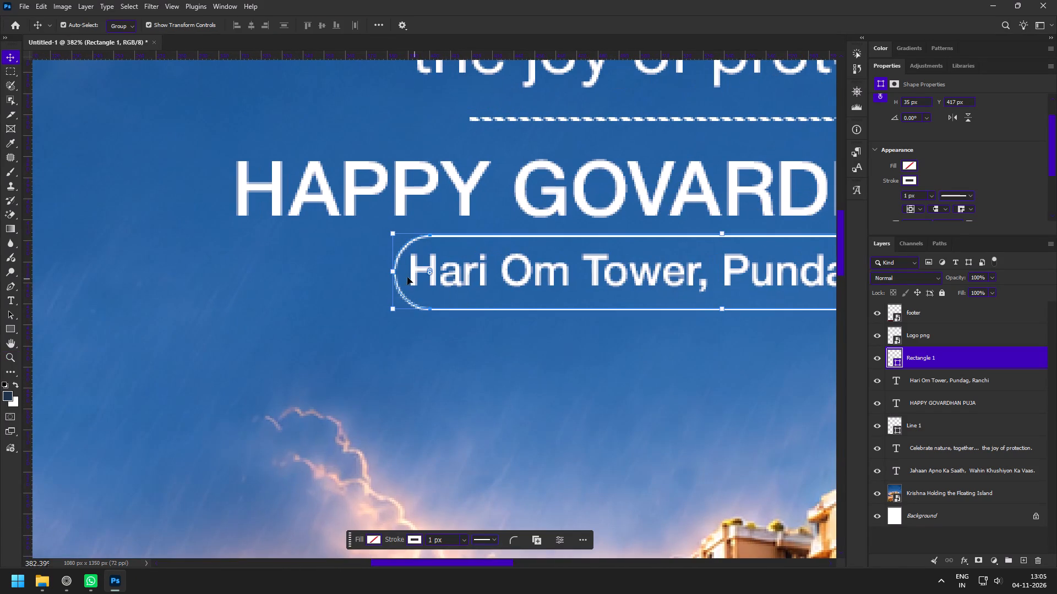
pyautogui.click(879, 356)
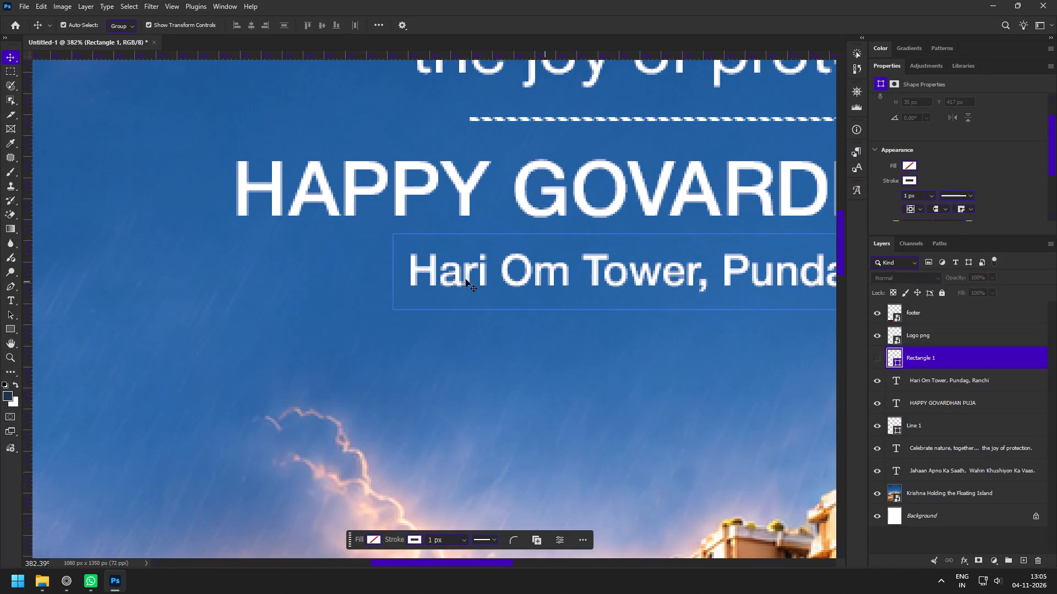
# Break the location text into two lines after "Hari Om Tower,".
pyautogui.click(457, 279)
pyautogui.press('z')
pyautogui.moveTo(624, 341); pyautogui.dragTo(575, 316)
pyautogui.press('space')
pyautogui.press('space')
pyautogui.press('space')
pyautogui.press('space')
pyautogui.moveTo(660, 342); pyautogui.dragTo(493, 301)
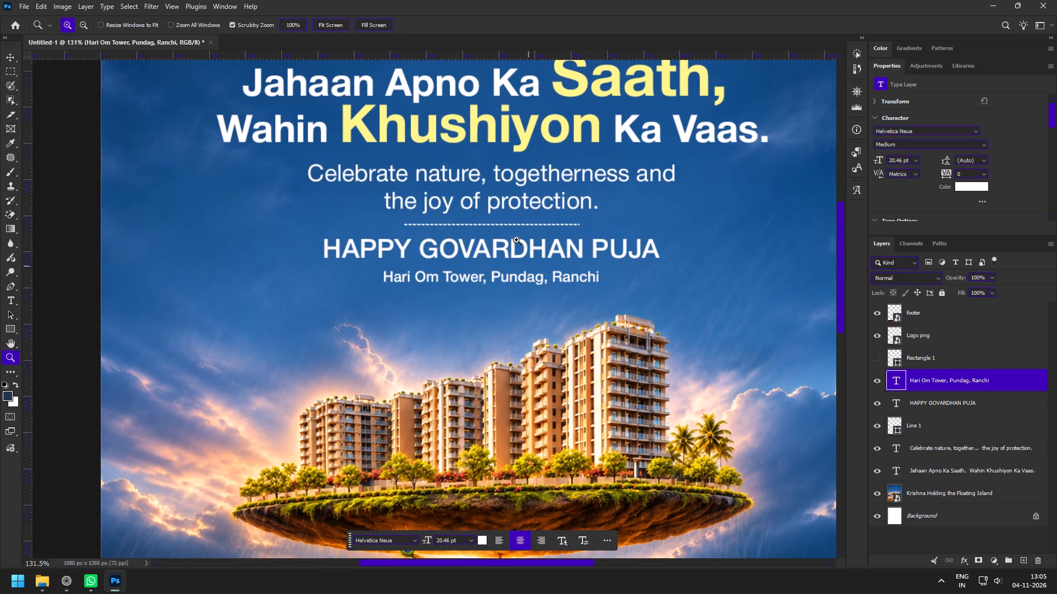
pyautogui.moveTo(516, 240); pyautogui.dragTo(535, 278)
pyautogui.press('v')
pyautogui.doubleClick(500, 299)
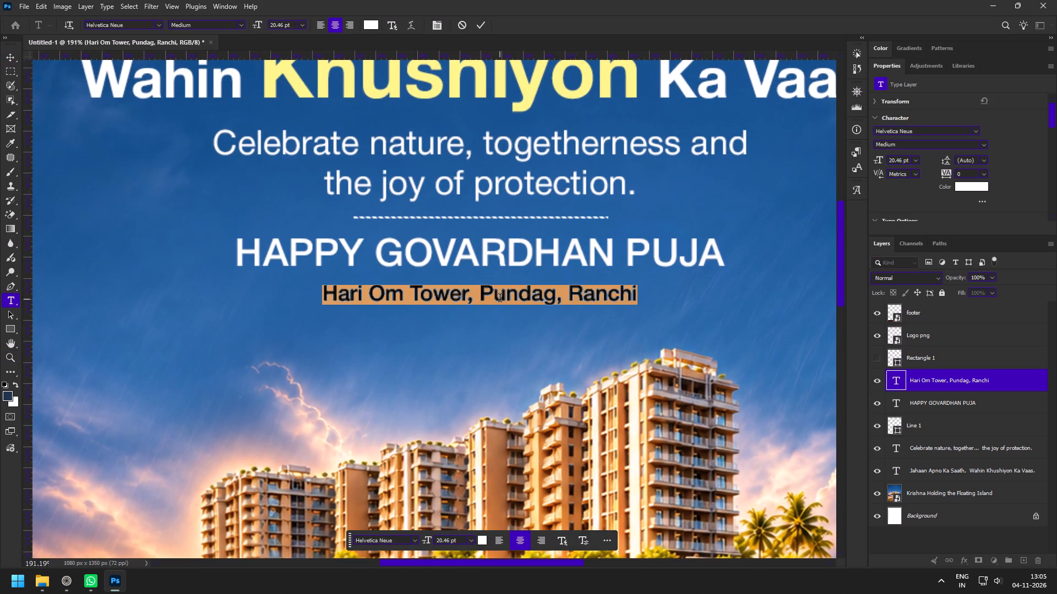
pyautogui.click(481, 301)
pyautogui.press('Return')
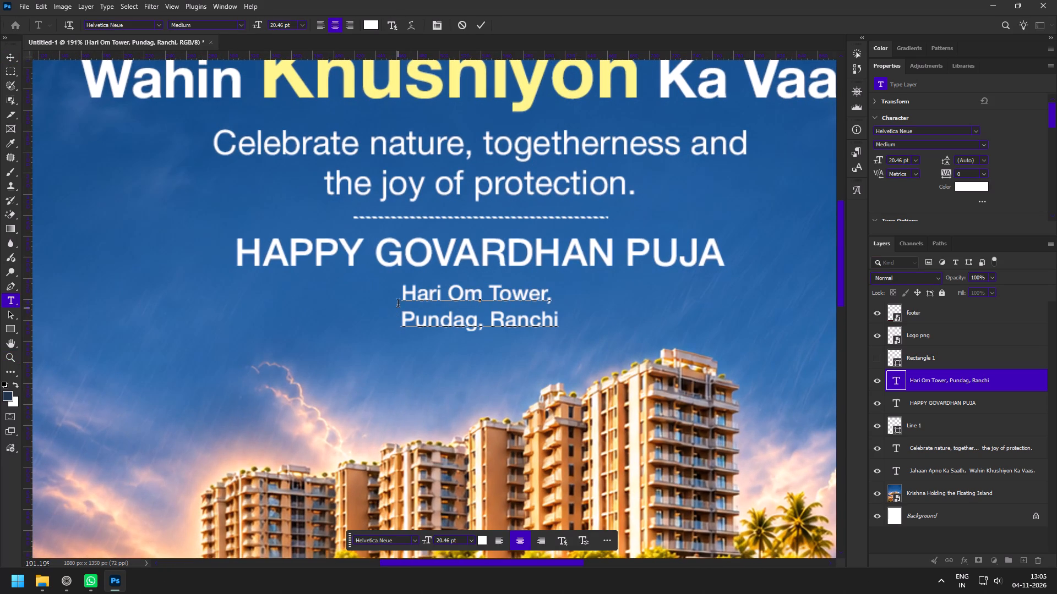
# Set the font size of the "Hari Om Tower," line to 27 pt.
pyautogui.moveTo(398, 294); pyautogui.dragTo(571, 295)
pyautogui.click(875, 162)
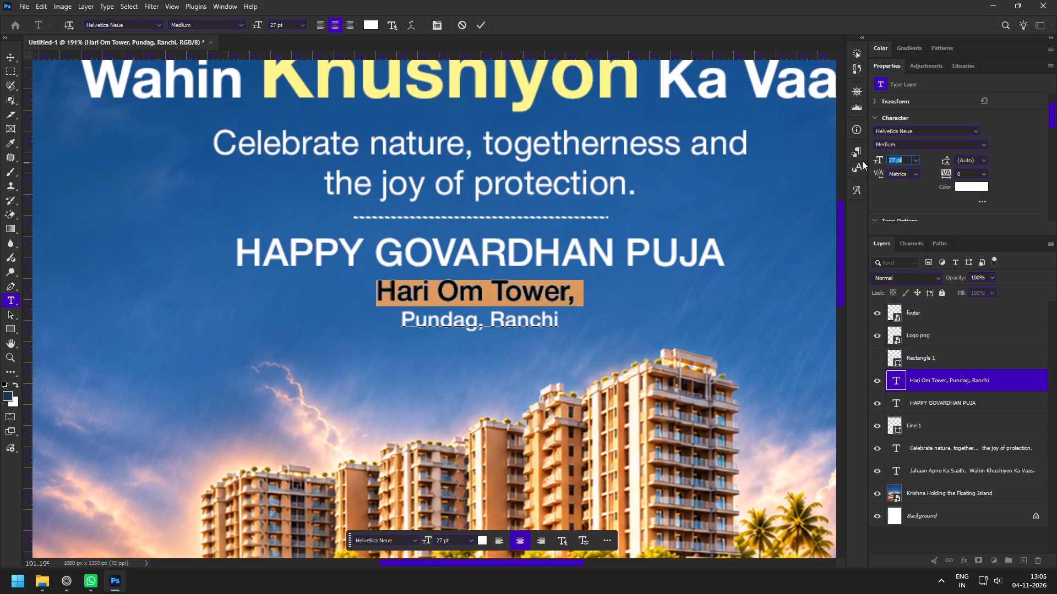
pyautogui.click(478, 23)
# Review the two-line location text against the headline, greeting and buildings across the whole poster.
pyautogui.press('z')
pyautogui.moveTo(484, 277); pyautogui.dragTo(497, 285)
pyautogui.press('v')
pyautogui.press('z')
pyautogui.moveTo(524, 360); pyautogui.dragTo(470, 332)
pyautogui.press('space')
pyautogui.press('space')
pyautogui.press('space')
pyautogui.press('space')
pyautogui.press('space')
pyautogui.press('space')
pyautogui.press('space')
pyautogui.press('space')
pyautogui.press('space')
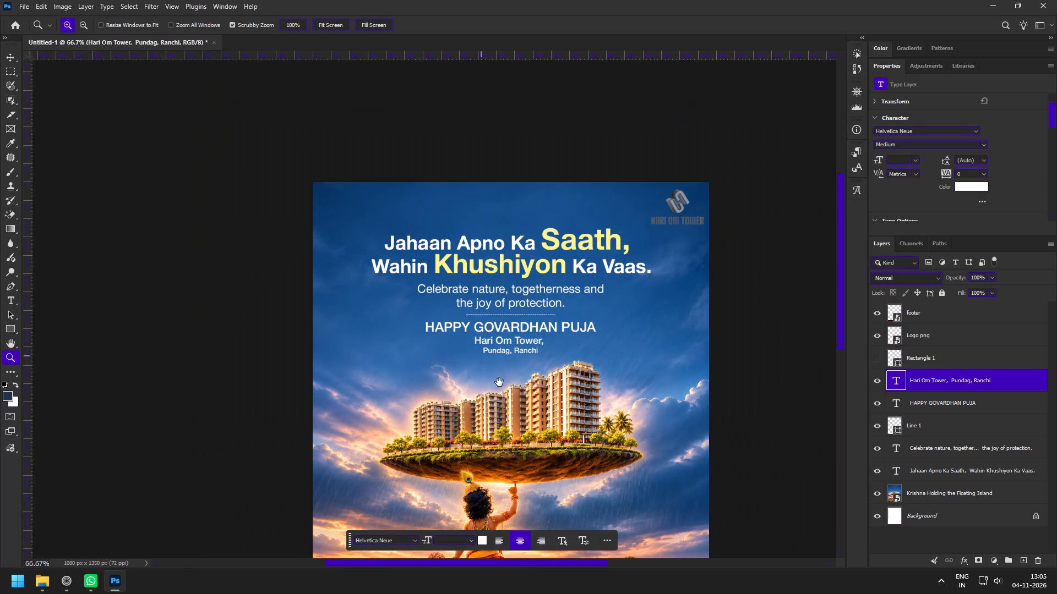
pyautogui.moveTo(499, 377); pyautogui.dragTo(480, 272)
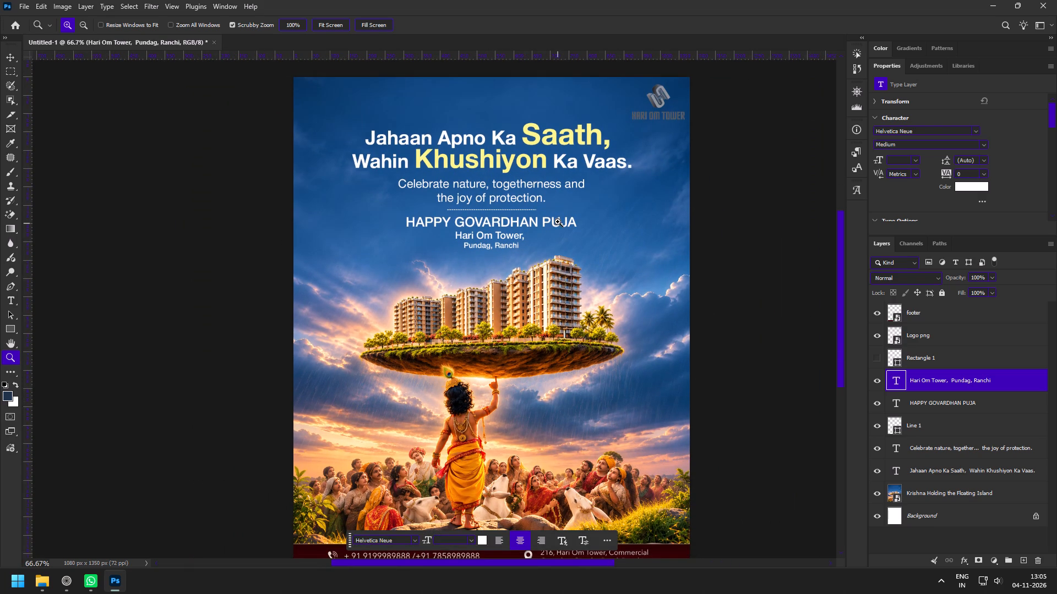
pyautogui.moveTo(576, 283); pyautogui.dragTo(554, 266)
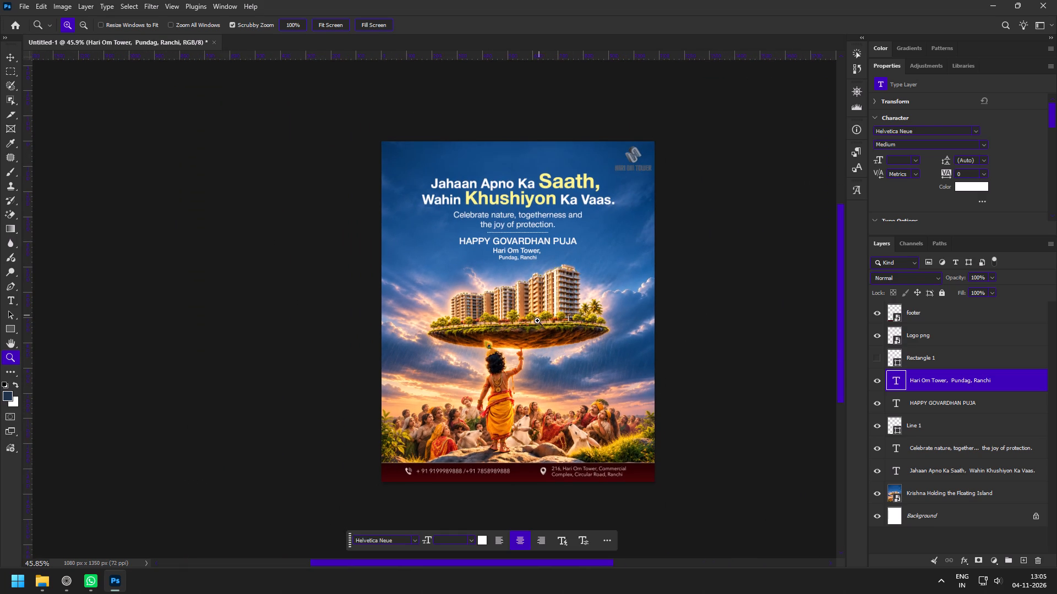
pyautogui.moveTo(537, 321); pyautogui.dragTo(557, 339)
pyautogui.press('space')
pyautogui.press('space')
pyautogui.press('space')
pyautogui.press('space')
pyautogui.press('space')
pyautogui.press('space')
pyautogui.press('space')
pyautogui.moveTo(552, 376); pyautogui.dragTo(550, 354)
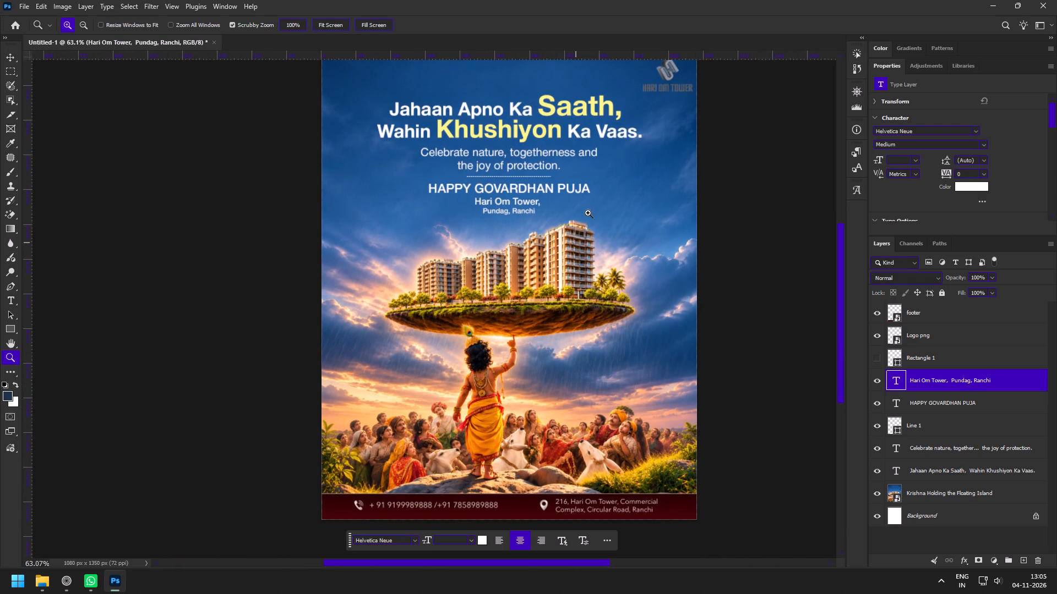
pyautogui.press('space')
pyautogui.press('space')
pyautogui.press('space')
pyautogui.press('space')
pyautogui.press('space')
pyautogui.moveTo(606, 221); pyautogui.dragTo(569, 232)
# Shift the "Celebrate nature" subheading vertically by 2 px, leaving equal 15 px gaps to the headline and the dashed line.
pyautogui.moveTo(508, 95); pyautogui.dragTo(524, 107)
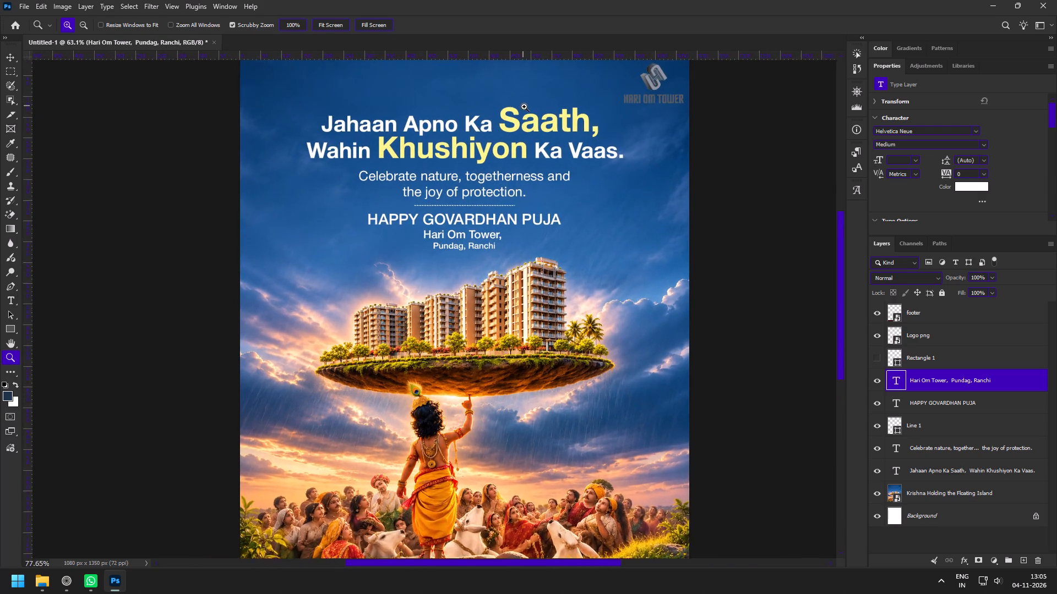
pyautogui.moveTo(524, 107); pyautogui.dragTo(524, 106)
pyautogui.moveTo(513, 199); pyautogui.dragTo(530, 215)
pyautogui.press('space')
pyautogui.press('space')
pyautogui.press('space')
pyautogui.press('space')
pyautogui.moveTo(527, 207); pyautogui.dragTo(524, 267)
pyautogui.moveTo(467, 216); pyautogui.dragTo(481, 232)
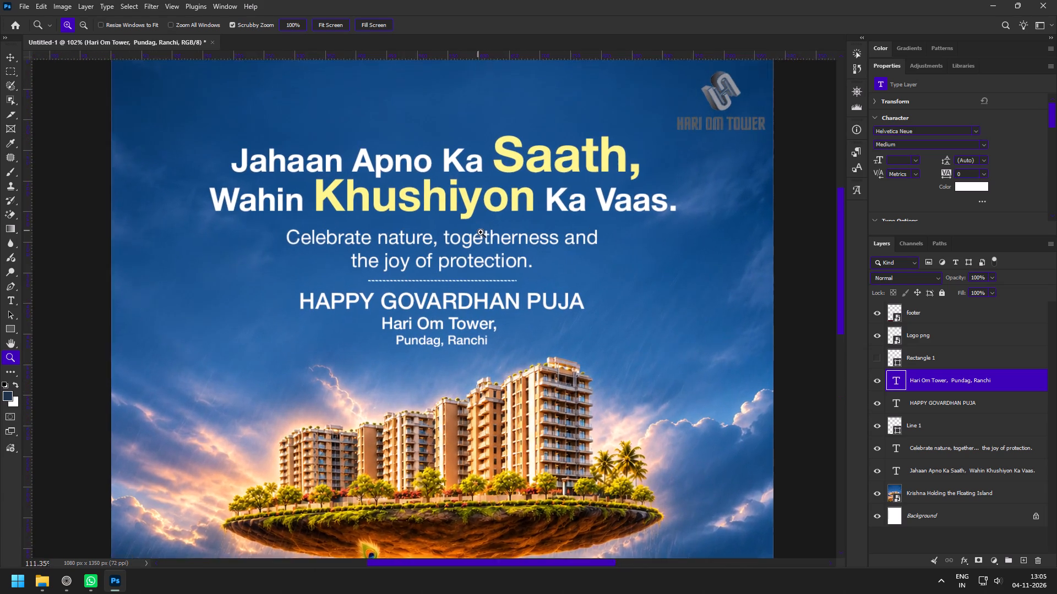
pyautogui.moveTo(481, 232); pyautogui.dragTo(480, 232)
pyautogui.press('v')
pyautogui.click(456, 258)
pyautogui.click(485, 261)
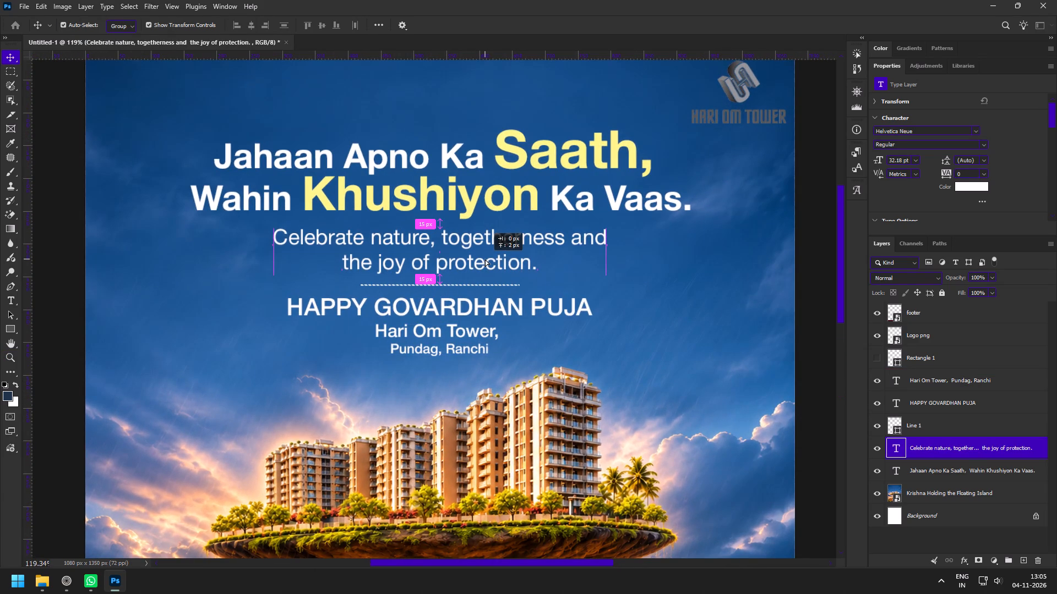
# Check the spacing of the whole text block on the full poster.
pyautogui.press('z')
pyautogui.moveTo(509, 294); pyautogui.dragTo(465, 274)
pyautogui.press('space')
pyautogui.press('space')
pyautogui.press('space')
pyautogui.press('space')
pyautogui.press('space')
pyautogui.press('space')
pyautogui.moveTo(535, 304); pyautogui.dragTo(427, 238)
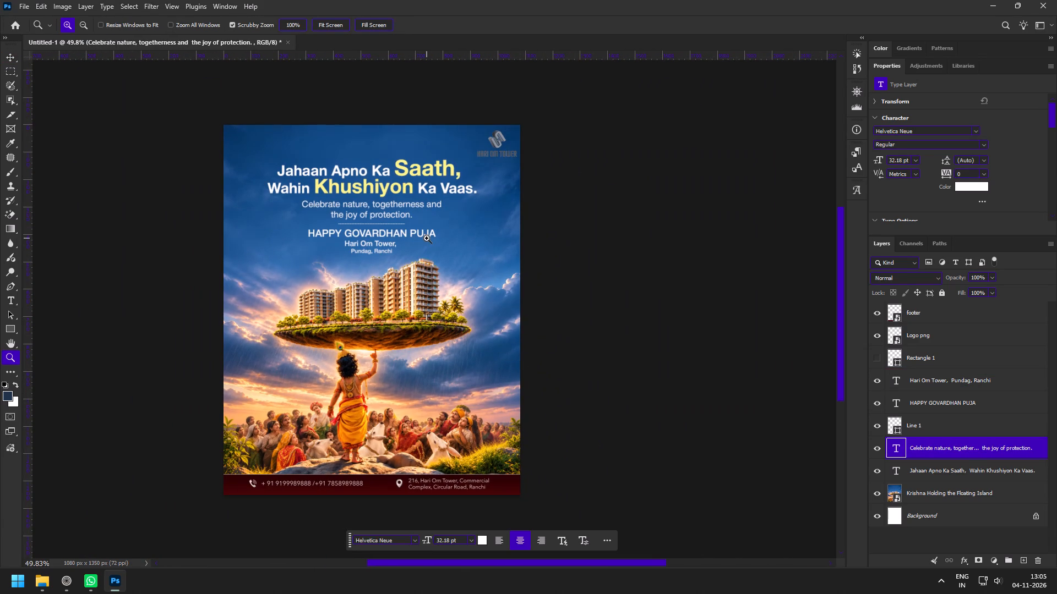
# Scale the two-line "Hari Om Tower, Pundag, Ranchi" text up proportionally to about 113%.
pyautogui.moveTo(323, 284); pyautogui.dragTo(353, 317)
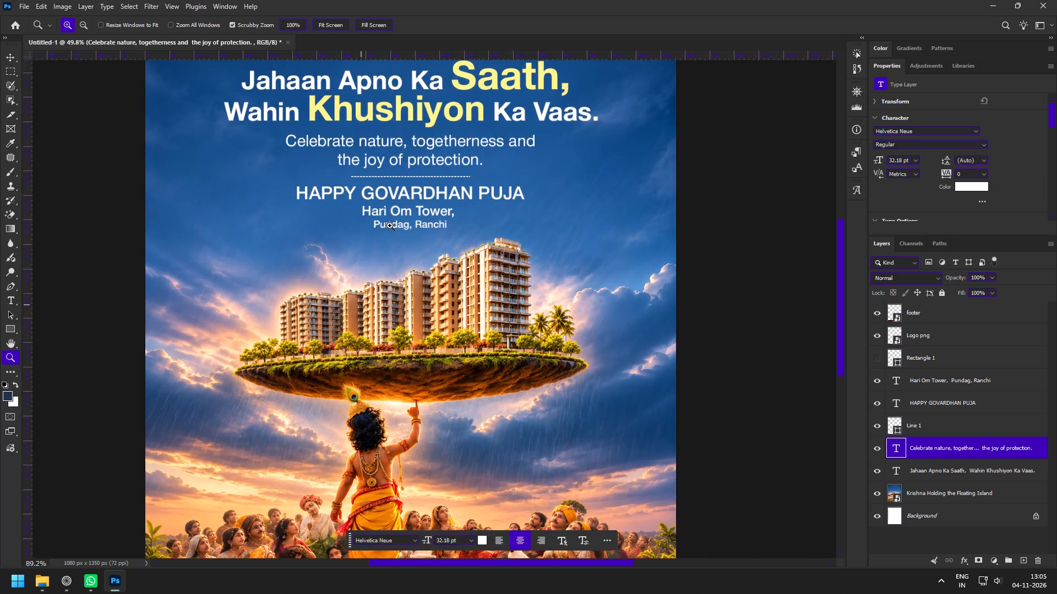
pyautogui.moveTo(391, 185); pyautogui.dragTo(440, 235)
pyautogui.press('v')
pyautogui.click(408, 283)
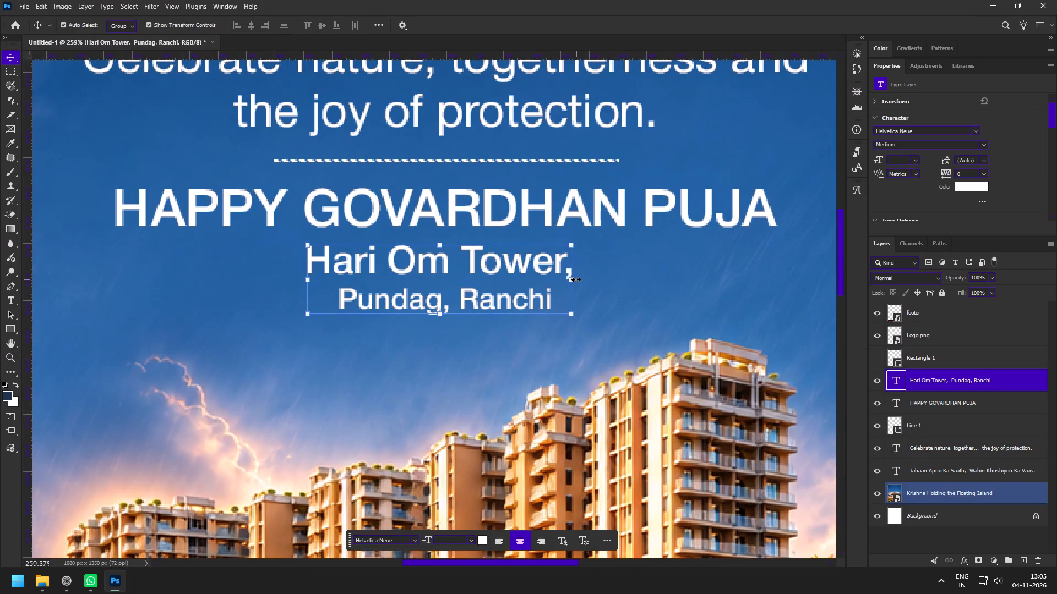
pyautogui.click(576, 279)
pyautogui.moveTo(588, 281); pyautogui.dragTo(606, 281)
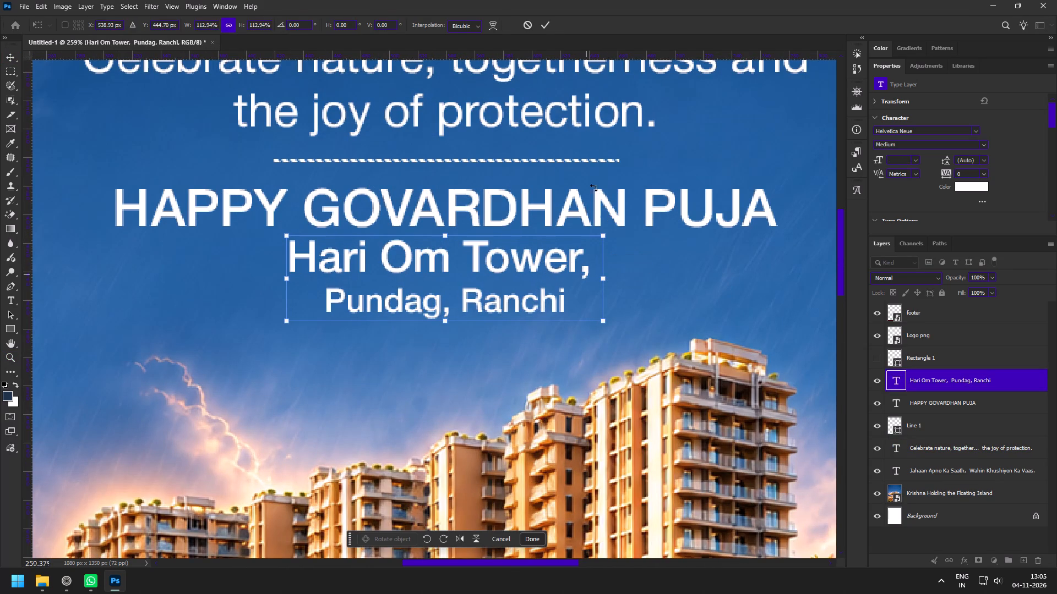
pyautogui.click(547, 25)
# Examine the enlarged location text in relation to the greeting above and the buildings below.
pyautogui.press('z')
pyautogui.moveTo(481, 324); pyautogui.dragTo(441, 290)
pyautogui.press('space')
pyautogui.press('space')
pyautogui.press('space')
pyautogui.press('space')
pyautogui.press('space')
pyautogui.moveTo(481, 367); pyautogui.dragTo(478, 265)
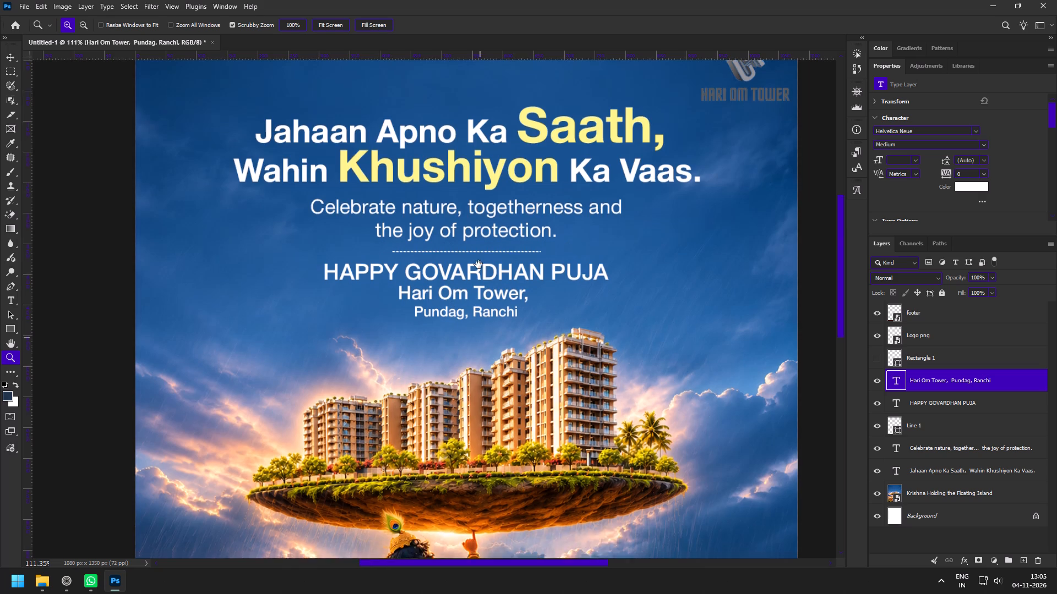
# Check the size and spacing of the enlarged location text against the full poster.
pyautogui.moveTo(478, 265); pyautogui.dragTo(482, 207)
pyautogui.moveTo(495, 281); pyautogui.dragTo(465, 264)
pyautogui.press('space')
pyautogui.press('space')
pyautogui.press('space')
pyautogui.press('space')
pyautogui.press('space')
pyautogui.press('space')
pyautogui.press('space')
pyautogui.moveTo(521, 298); pyautogui.dragTo(418, 307)
pyautogui.moveTo(373, 161); pyautogui.dragTo(394, 191)
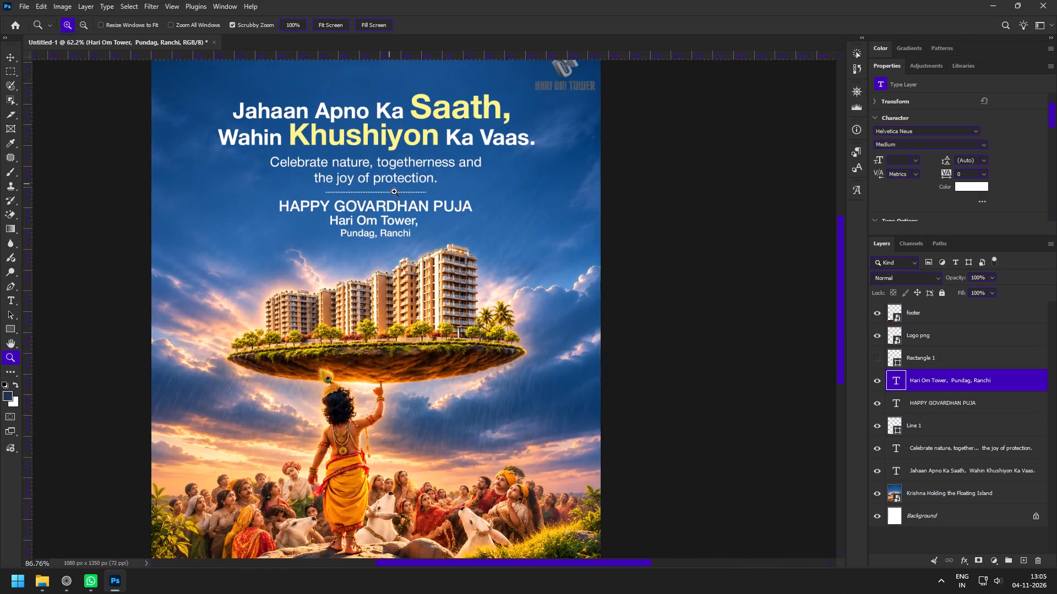
pyautogui.moveTo(394, 191); pyautogui.dragTo(399, 198)
pyautogui.press('space')
pyautogui.press('space')
pyautogui.press('space')
pyautogui.moveTo(399, 198); pyautogui.dragTo(401, 231)
pyautogui.moveTo(406, 238); pyautogui.dragTo(374, 230)
pyautogui.press('space')
pyautogui.press('space')
pyautogui.press('space')
pyautogui.press('space')
pyautogui.press('space')
pyautogui.press('space')
pyautogui.moveTo(377, 257); pyautogui.dragTo(394, 237)
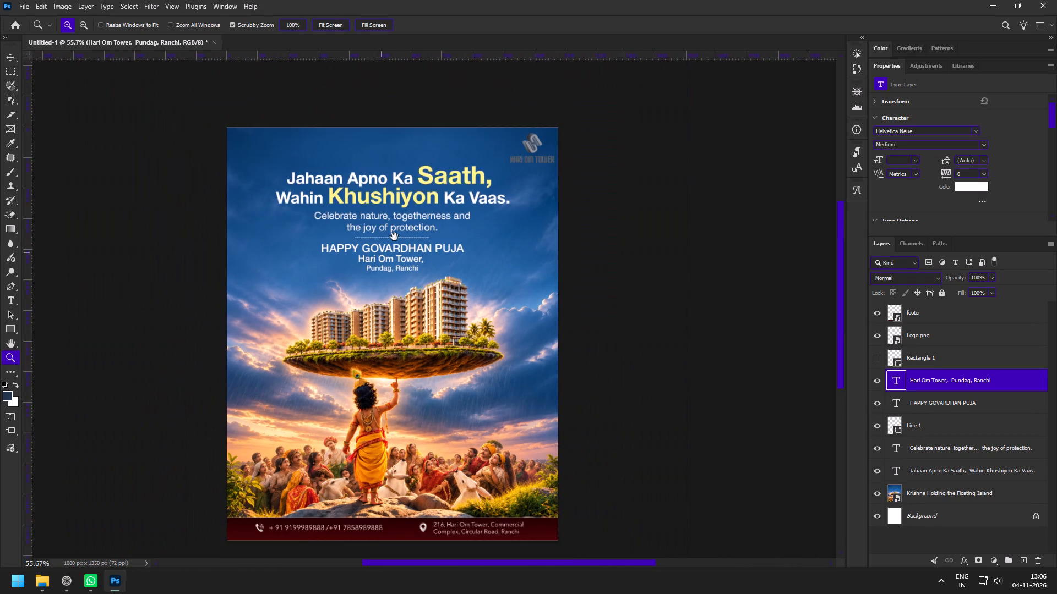
pyautogui.moveTo(394, 237); pyautogui.dragTo(406, 225)
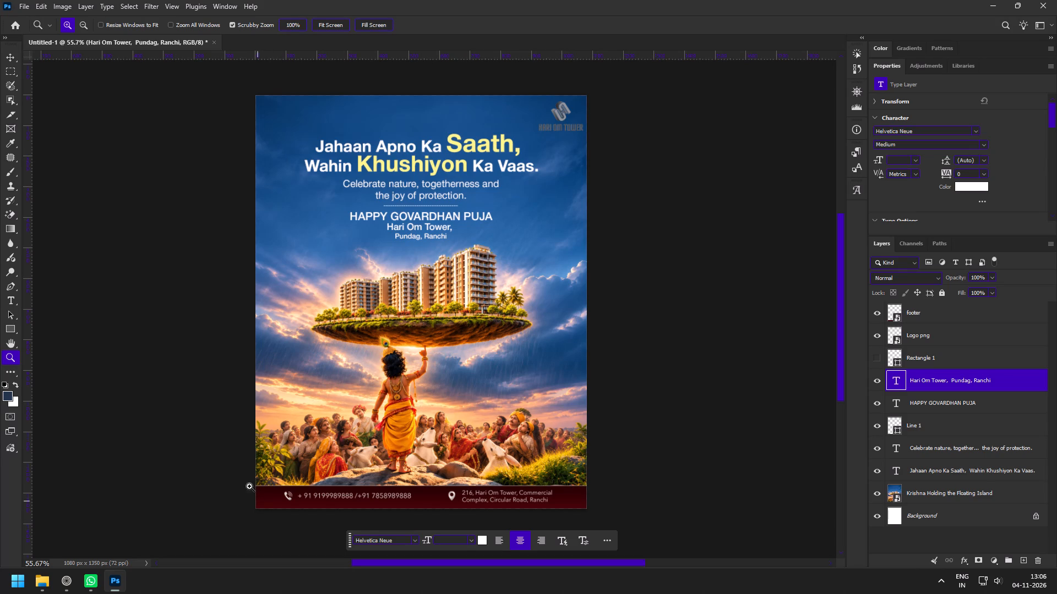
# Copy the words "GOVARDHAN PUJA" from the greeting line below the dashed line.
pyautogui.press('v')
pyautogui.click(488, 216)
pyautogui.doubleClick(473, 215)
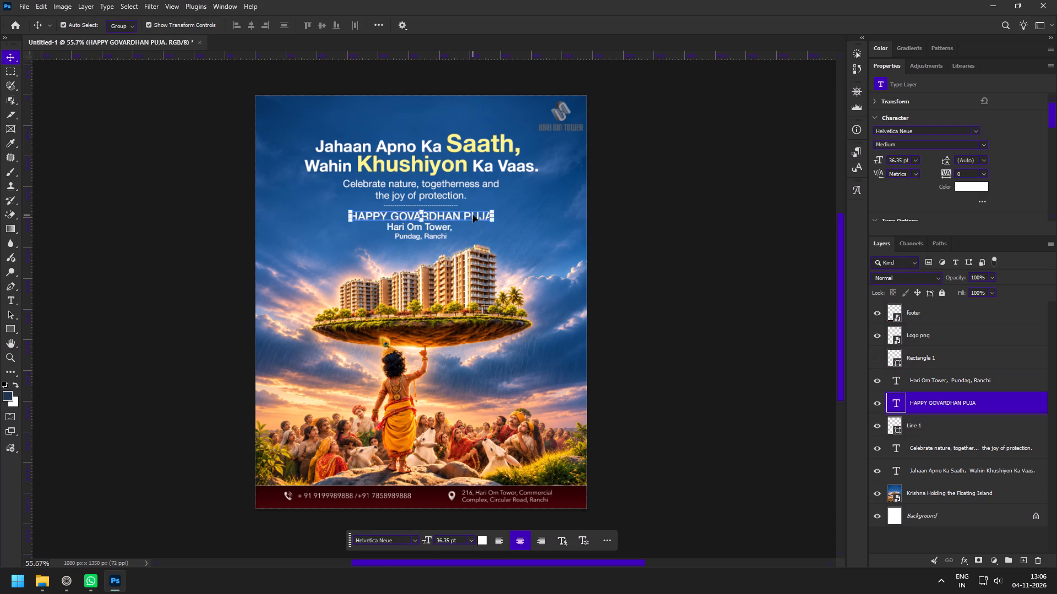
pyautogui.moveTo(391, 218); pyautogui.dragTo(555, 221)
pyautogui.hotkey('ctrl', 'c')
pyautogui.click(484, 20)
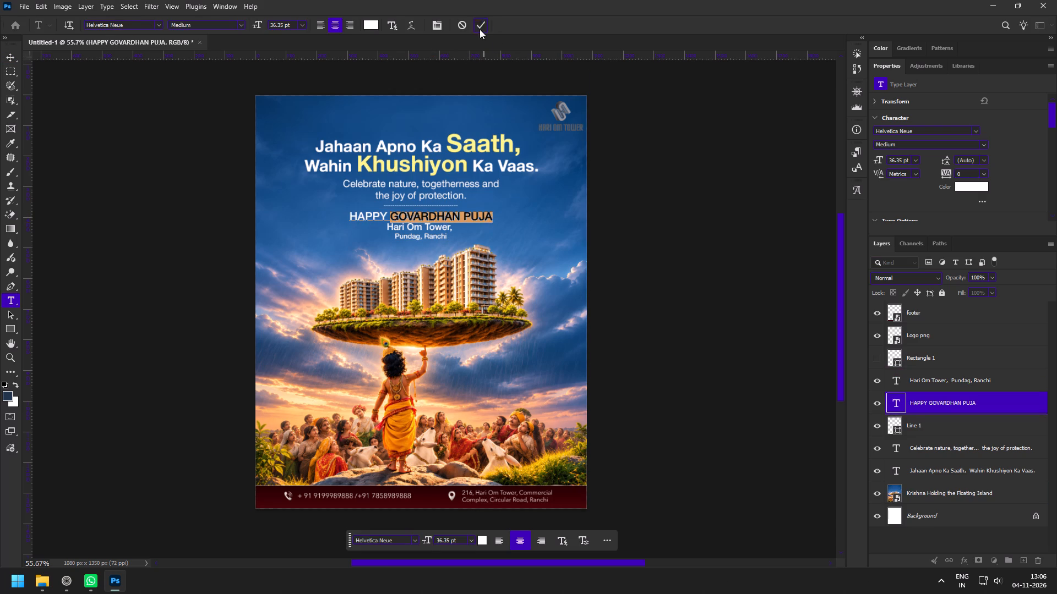
# Switch to Pinterest in the Zen browser and search for "GOVARDHAN puja realstate design".
pyautogui.click(69, 587)
pyautogui.click(67, 202)
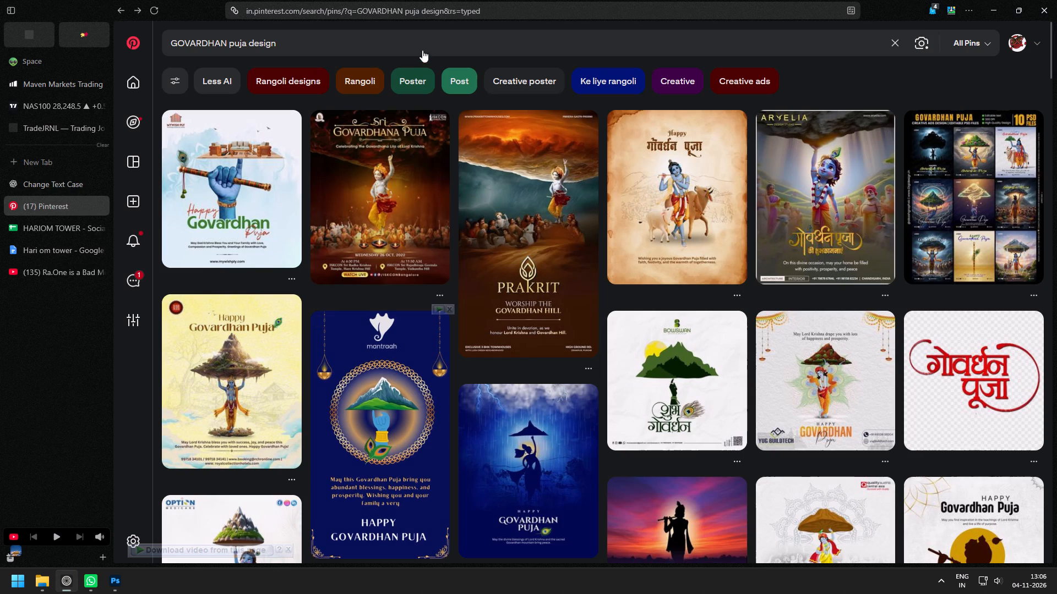
pyautogui.click(422, 43)
pyautogui.click(292, 444)
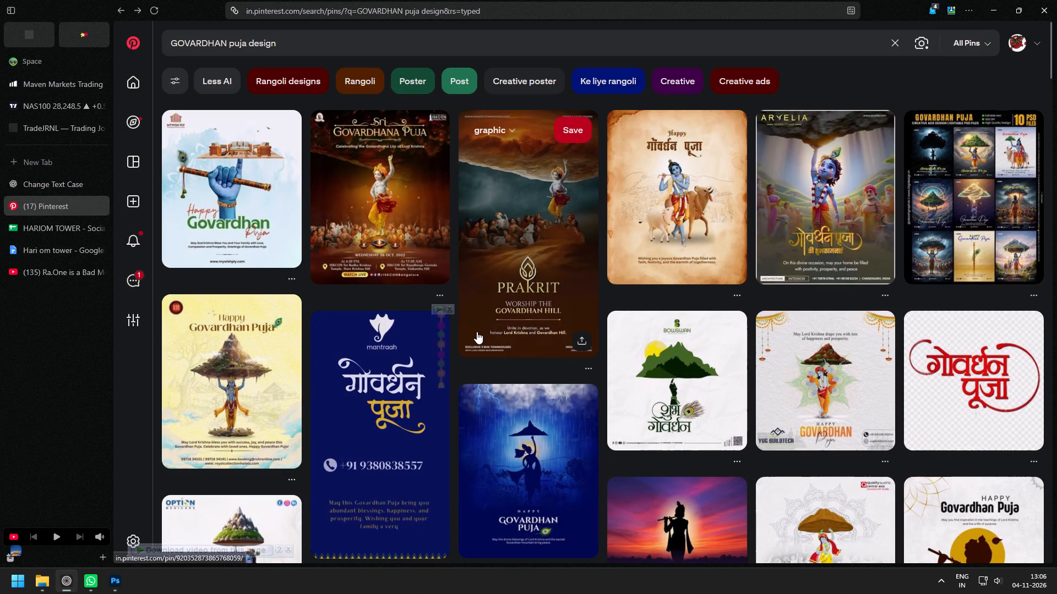
pyautogui.scroll(8, 477, 332)
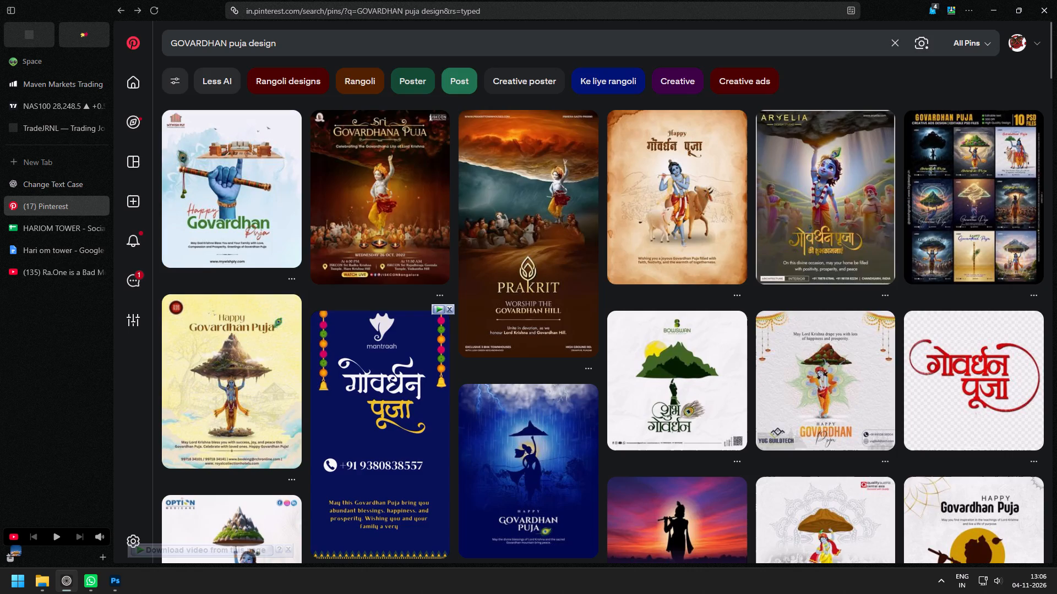
pyautogui.click(249, 43)
pyautogui.write('realstate')
pyautogui.press('space')
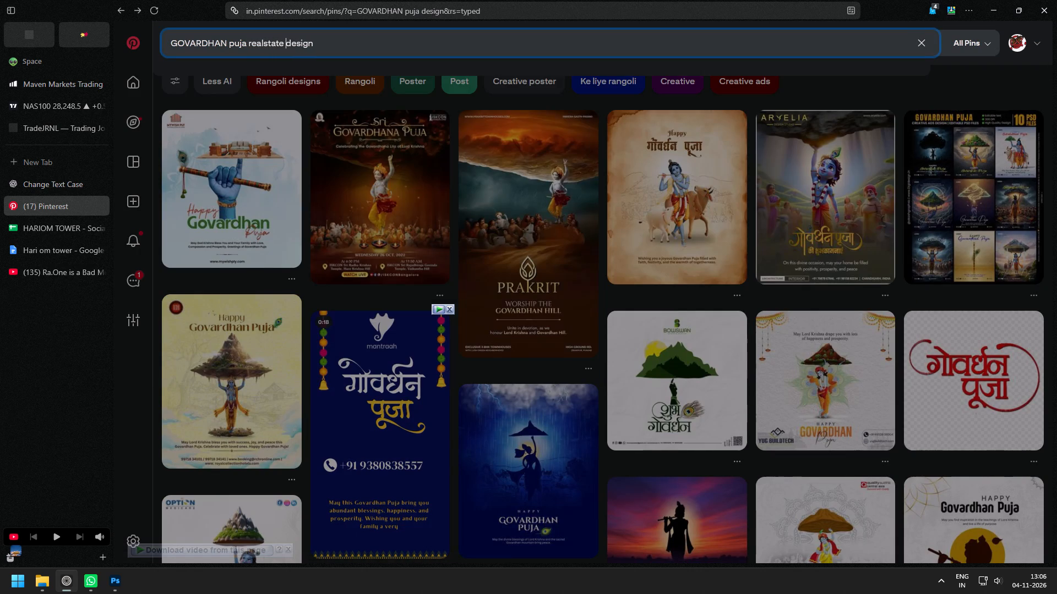
pyautogui.press('Return')
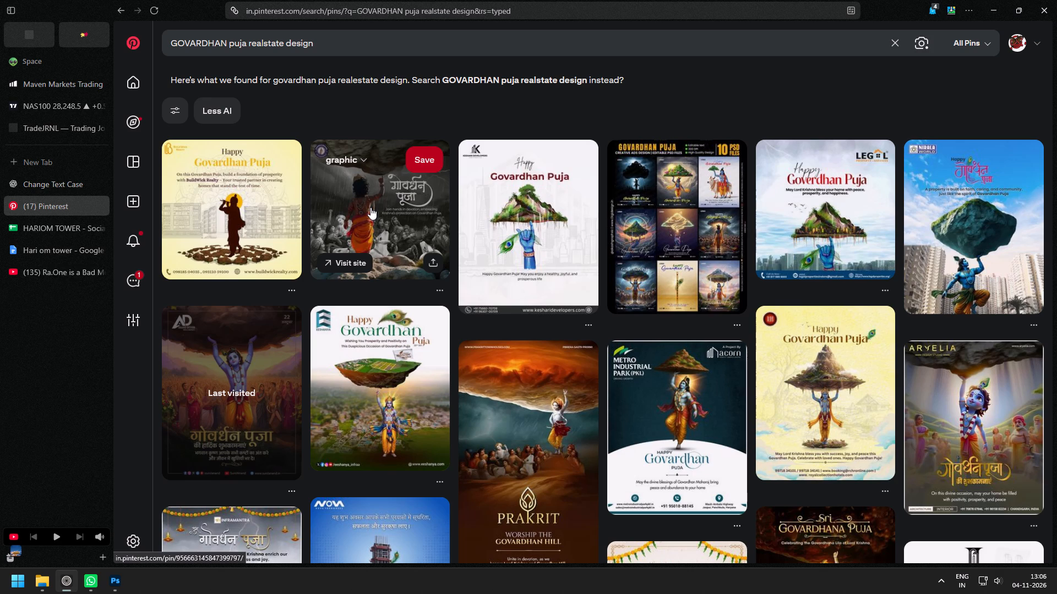
# Open the monochrome Govardhan Puja pin with Krishna in orange and browse related designs for greeting layout ideas.
pyautogui.click(371, 207)
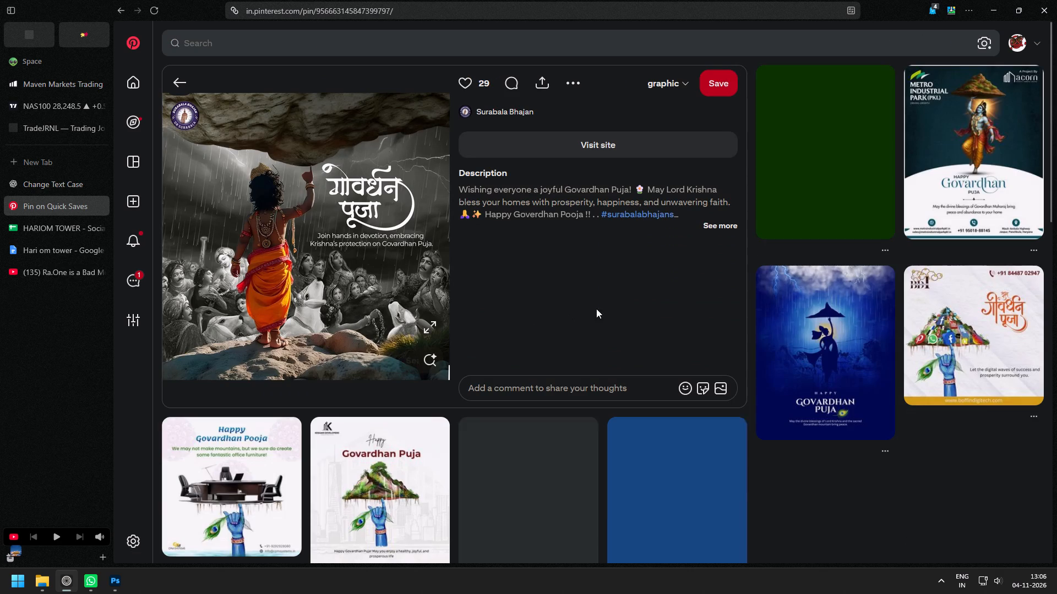
pyautogui.scroll(-2, 431, 400)
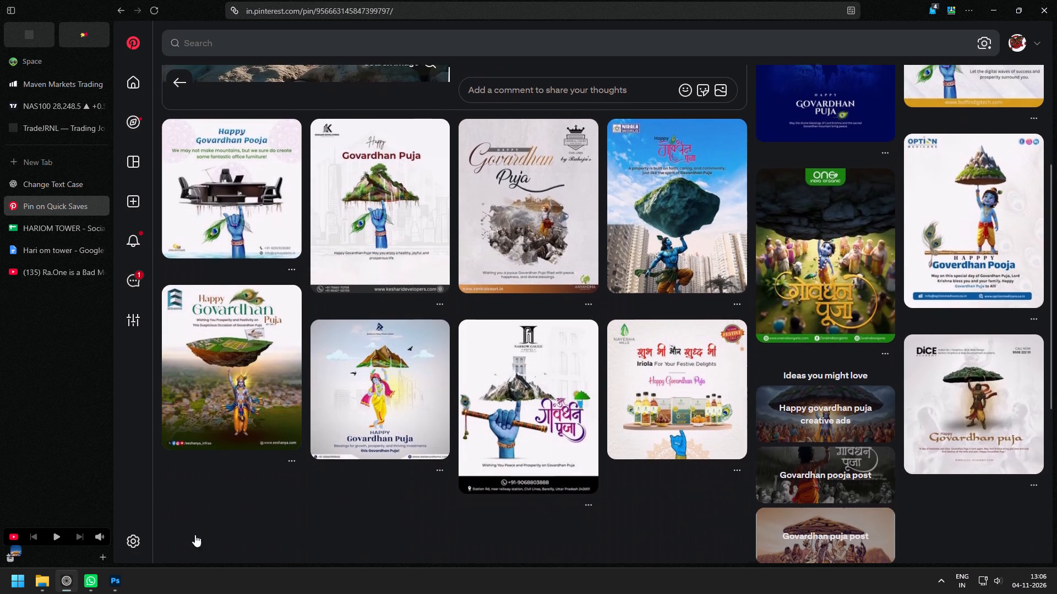
pyautogui.click(121, 582)
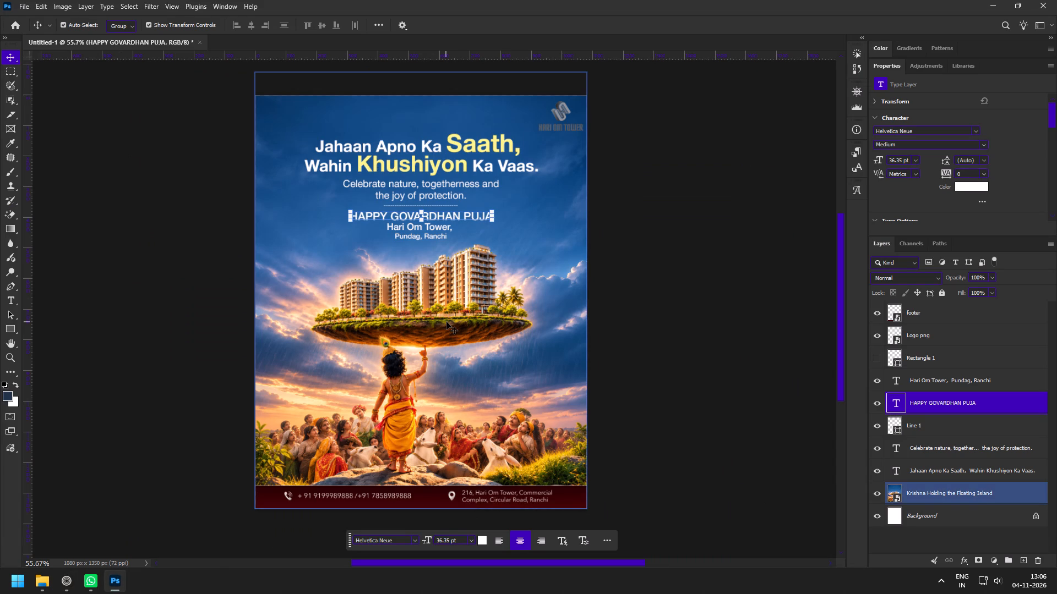
pyautogui.click(61, 589)
pyautogui.scroll(-1, 451, 393)
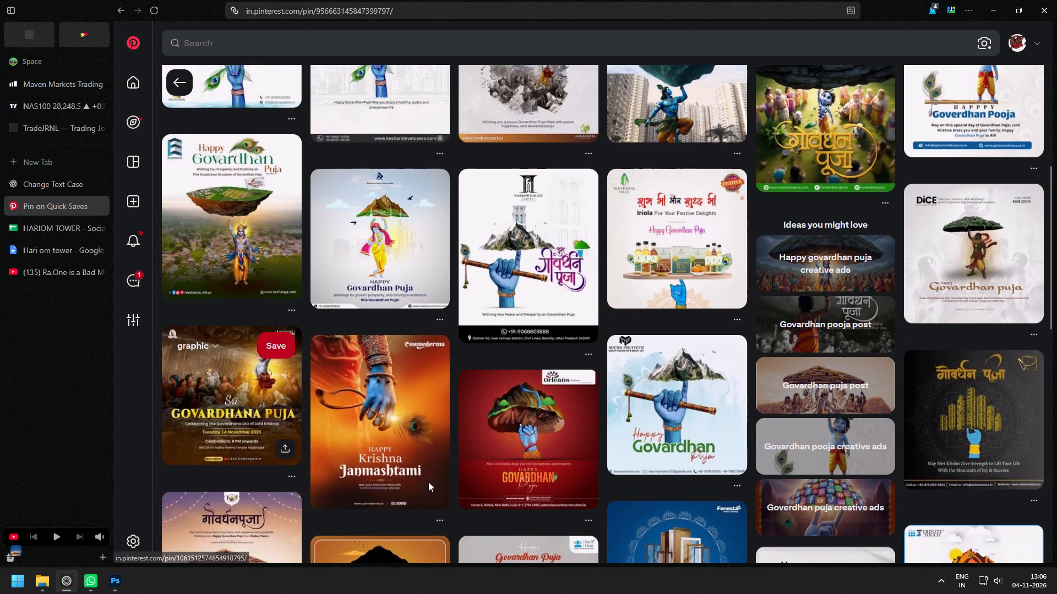
# Switch back to Photoshop and examine how the location lines sit between the greeting and the buildings.
pyautogui.click(110, 588)
pyautogui.press('z')
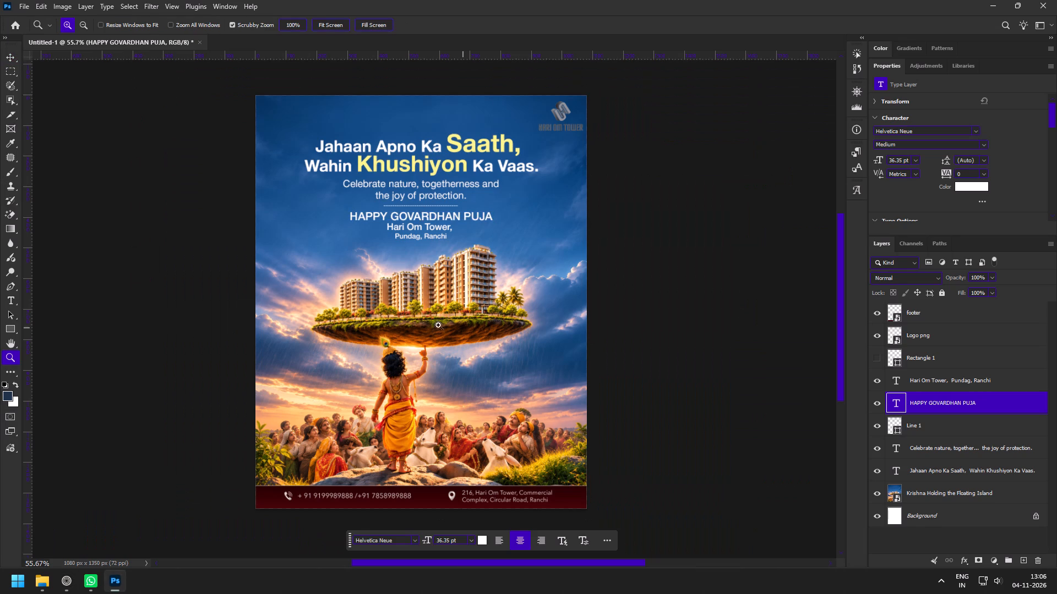
pyautogui.moveTo(426, 310); pyautogui.dragTo(435, 320)
pyautogui.moveTo(468, 175); pyautogui.dragTo(484, 208)
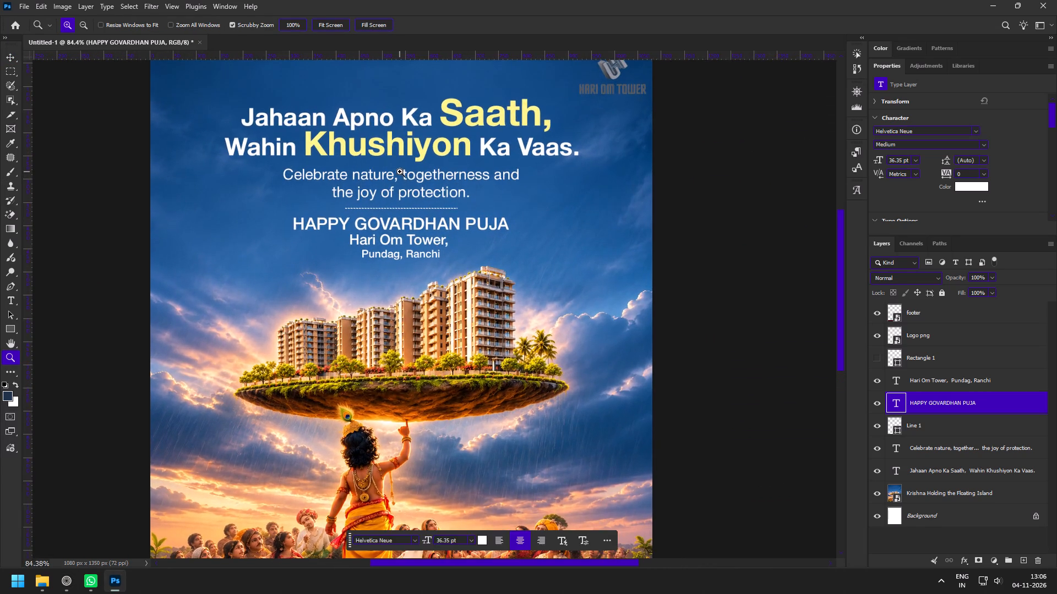
pyautogui.moveTo(400, 172); pyautogui.dragTo(417, 198)
pyautogui.press('v')
pyautogui.click(417, 278)
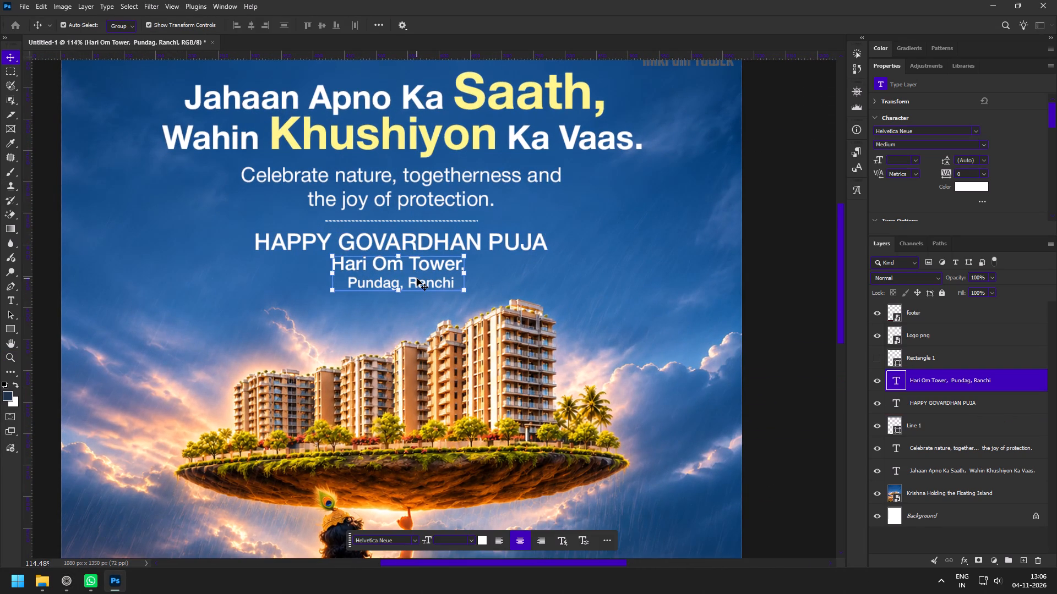
pyautogui.press('z')
pyautogui.moveTo(446, 301); pyautogui.dragTo(403, 273)
pyautogui.press('space')
pyautogui.press('space')
pyautogui.press('space')
pyautogui.moveTo(413, 295); pyautogui.dragTo(453, 240)
pyautogui.moveTo(462, 228); pyautogui.dragTo(476, 245)
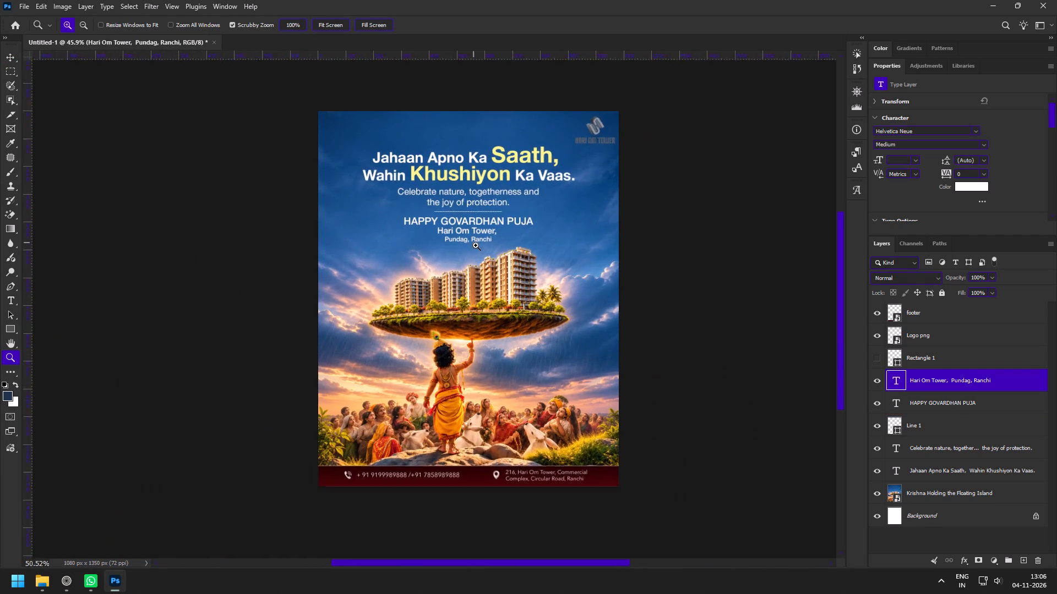
pyautogui.moveTo(476, 245); pyautogui.dragTo(483, 249)
# Move the two-line location text out of the text block to the area beside Krishna and hide its layer.
pyautogui.press('v')
pyautogui.click(490, 241)
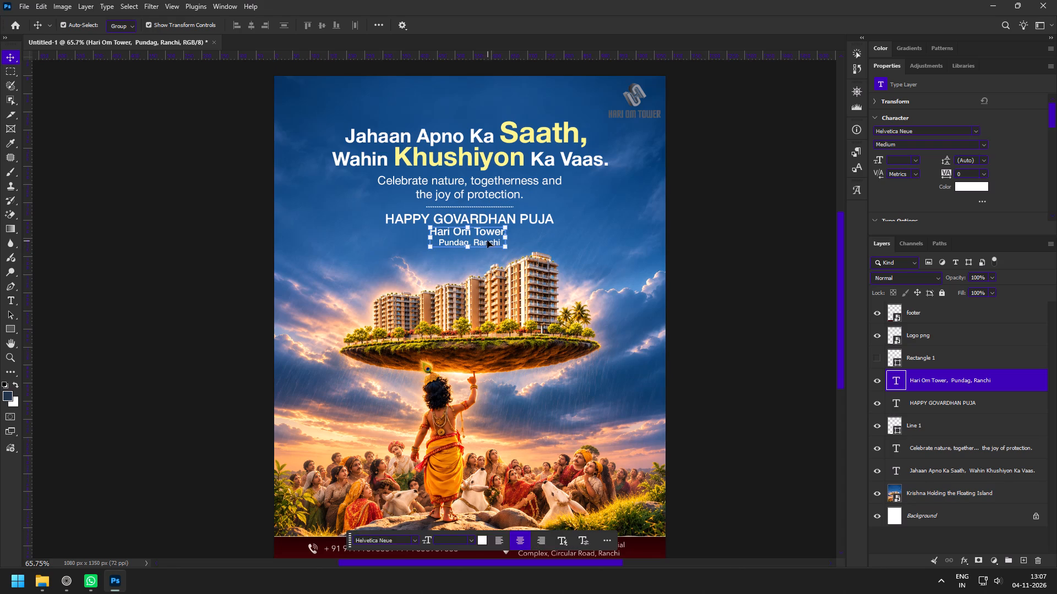
pyautogui.moveTo(485, 237); pyautogui.dragTo(491, 386)
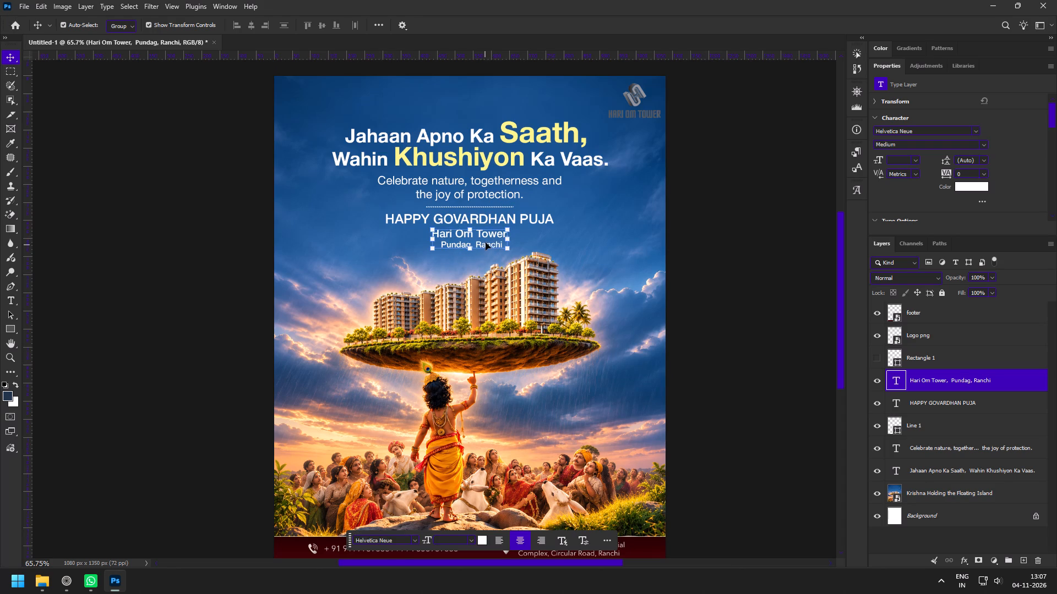
pyautogui.moveTo(487, 238); pyautogui.dragTo(609, 414)
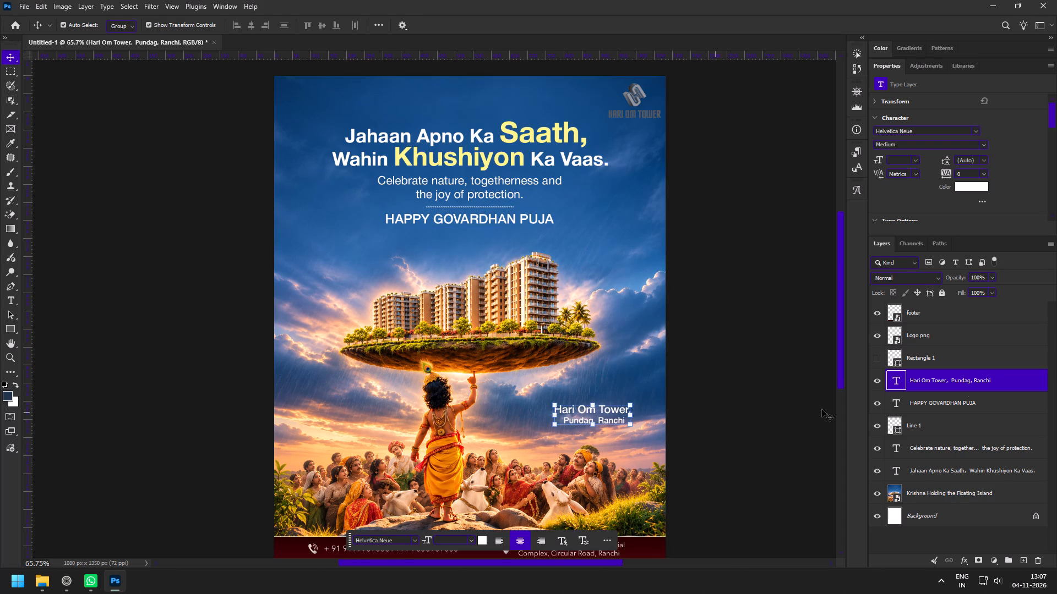
pyautogui.click(878, 382)
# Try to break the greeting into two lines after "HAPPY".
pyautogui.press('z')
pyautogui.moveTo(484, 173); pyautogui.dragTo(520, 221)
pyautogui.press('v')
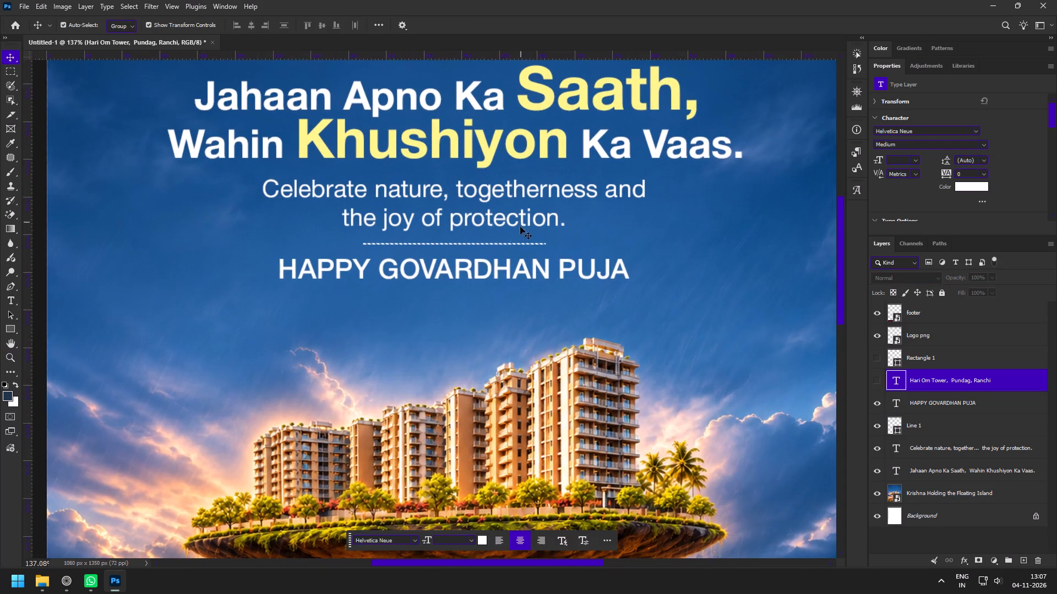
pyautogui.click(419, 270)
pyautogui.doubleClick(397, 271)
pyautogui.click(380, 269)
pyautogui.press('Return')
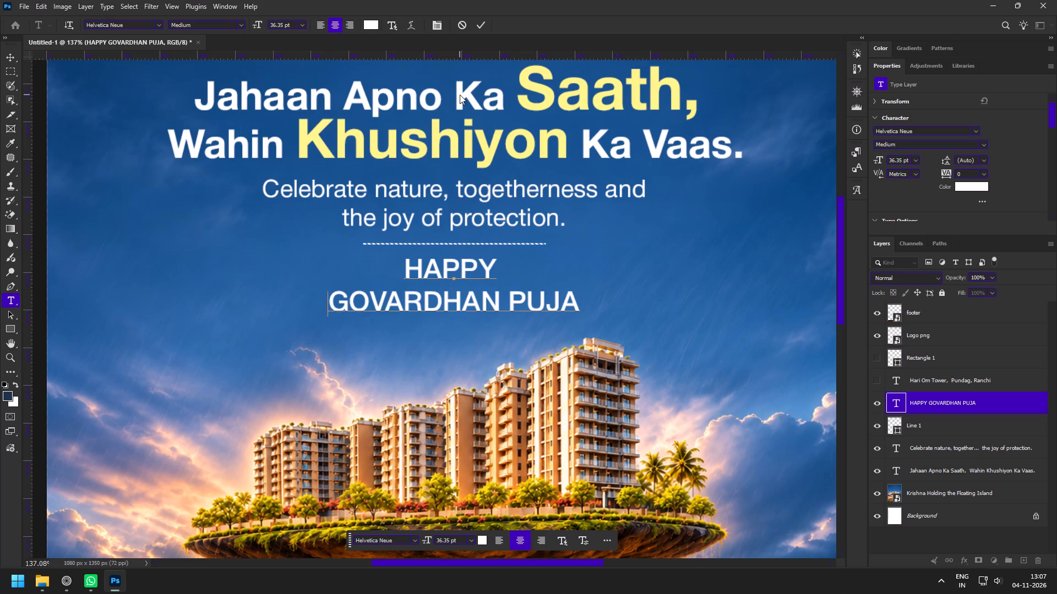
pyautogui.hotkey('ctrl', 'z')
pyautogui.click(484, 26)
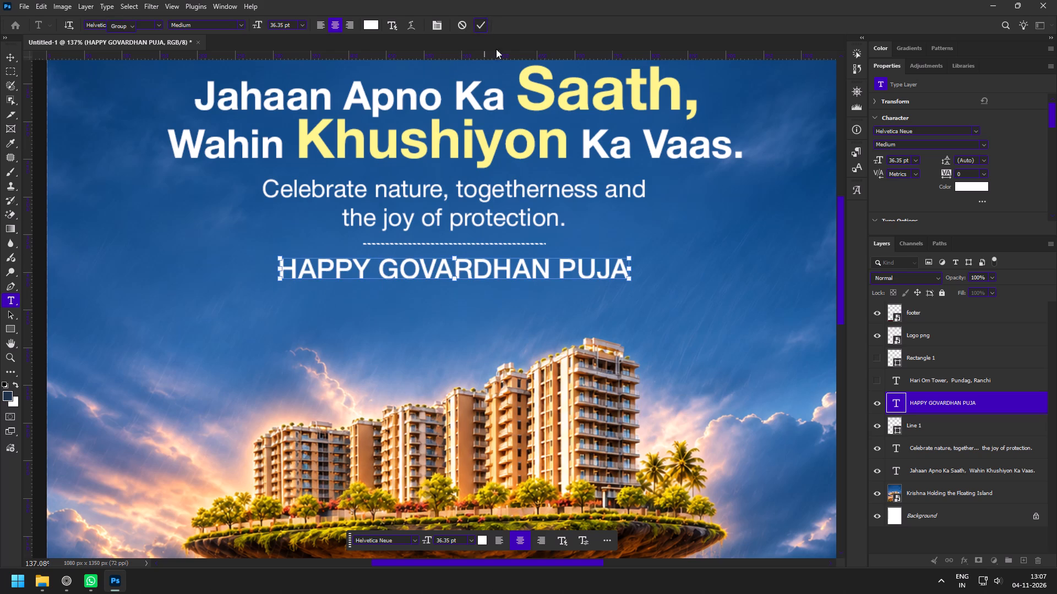
# Set the "HAPPY GOVARDHAN PUJA" greeting to the Bold weight of Helvetica Neue.
pyautogui.click(985, 144)
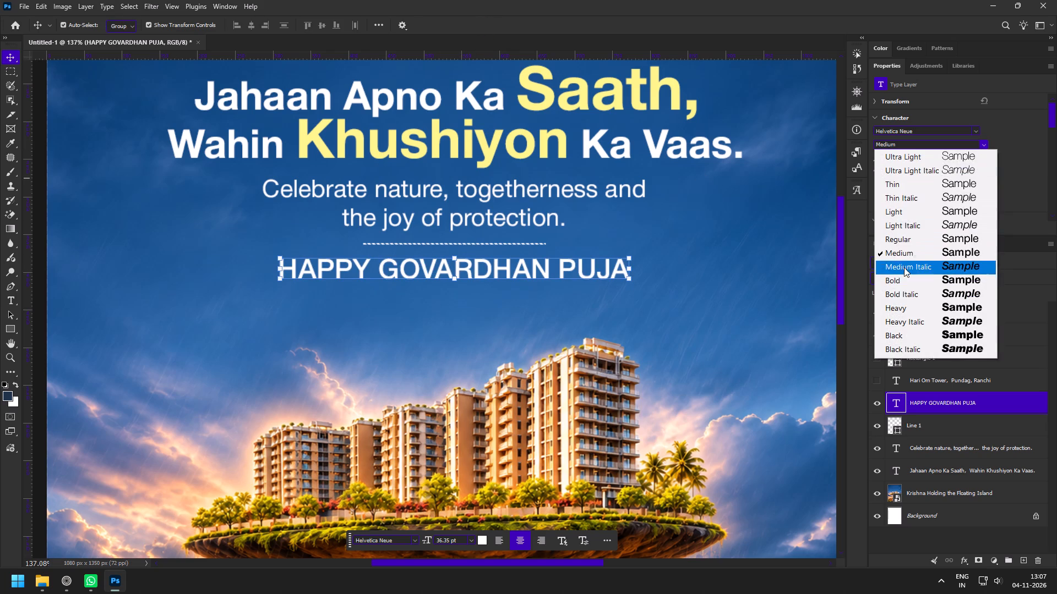
pyautogui.click(895, 282)
# Review the bold greeting on the full poster and the space above the footer for the location text.
pyautogui.press('z')
pyautogui.moveTo(509, 238); pyautogui.dragTo(469, 219)
pyautogui.press('space')
pyautogui.press('space')
pyautogui.press('space')
pyautogui.press('space')
pyautogui.press('space')
pyautogui.moveTo(511, 280); pyautogui.dragTo(543, 251)
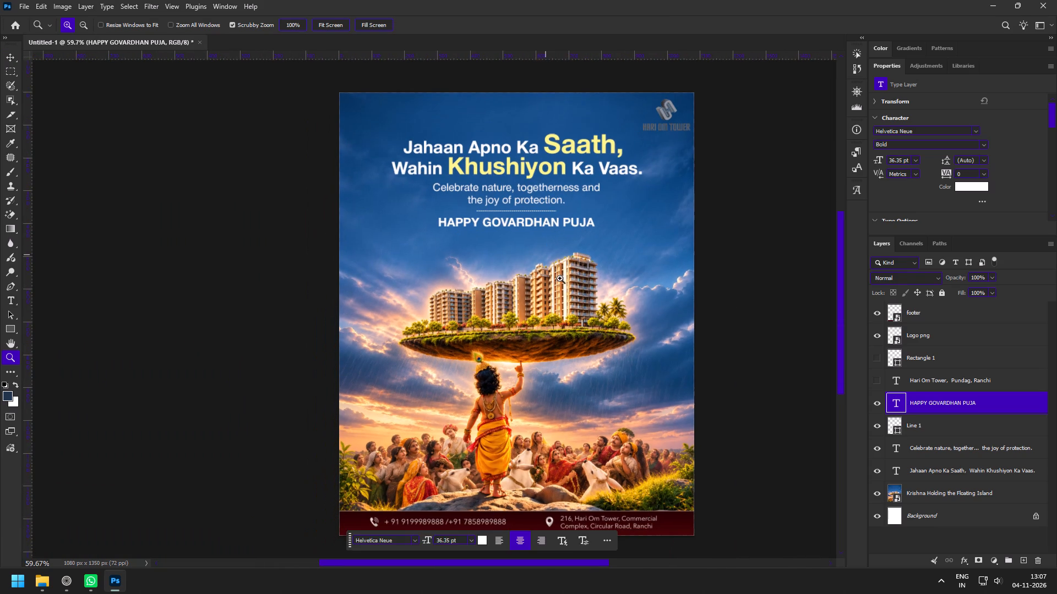
pyautogui.moveTo(567, 303); pyautogui.dragTo(558, 298)
pyautogui.moveTo(516, 155); pyautogui.dragTo(528, 166)
pyautogui.press('v')
pyautogui.click(563, 240)
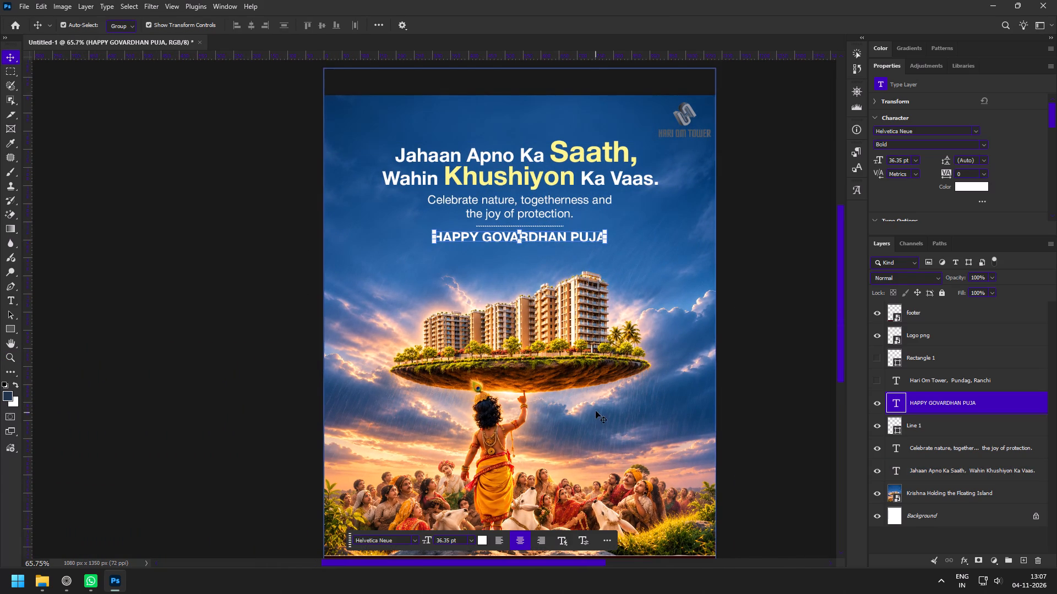
pyautogui.press('space')
pyautogui.press('space')
pyautogui.press('space')
pyautogui.press('space')
pyautogui.press('space')
pyautogui.moveTo(596, 431); pyautogui.dragTo(590, 325)
# Show the location text again and move it onto the rocks at Krishna's feet, just above the footer.
pyautogui.click(885, 384)
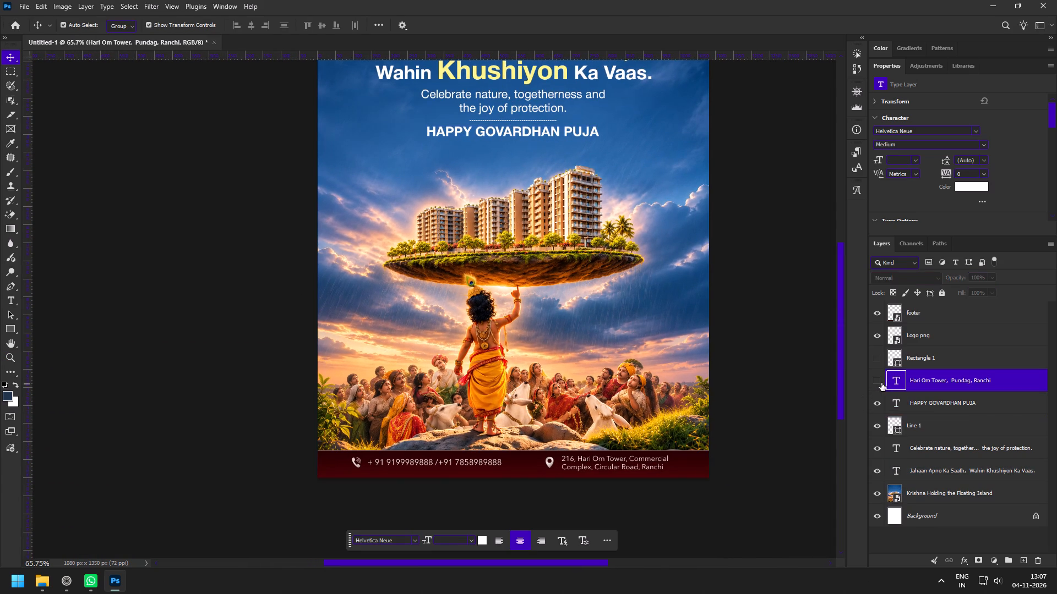
pyautogui.click(876, 380)
pyautogui.moveTo(649, 329); pyautogui.dragTo(535, 438)
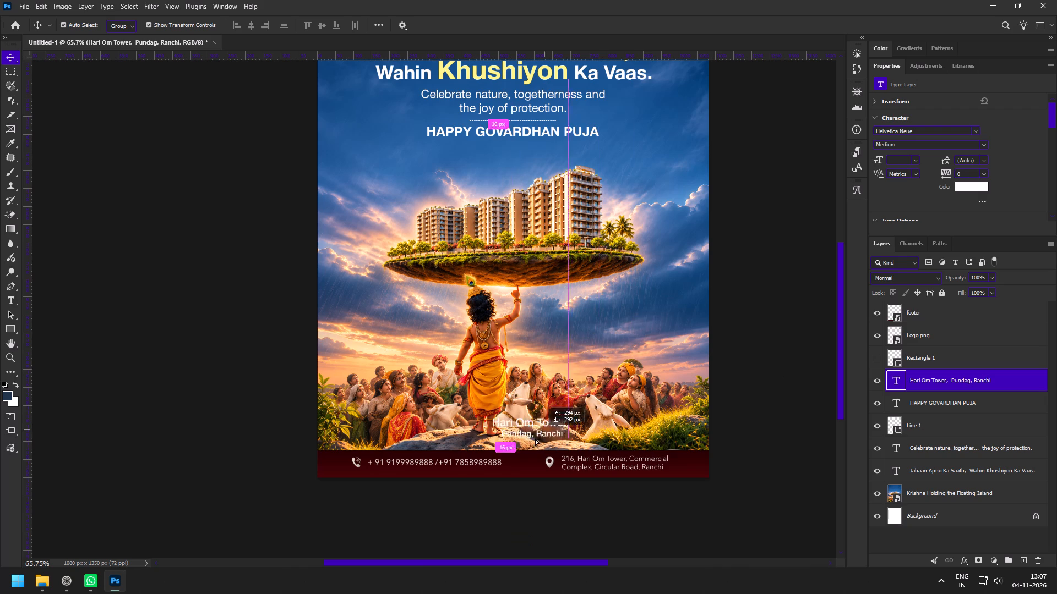
pyautogui.moveTo(535, 438); pyautogui.dragTo(528, 427)
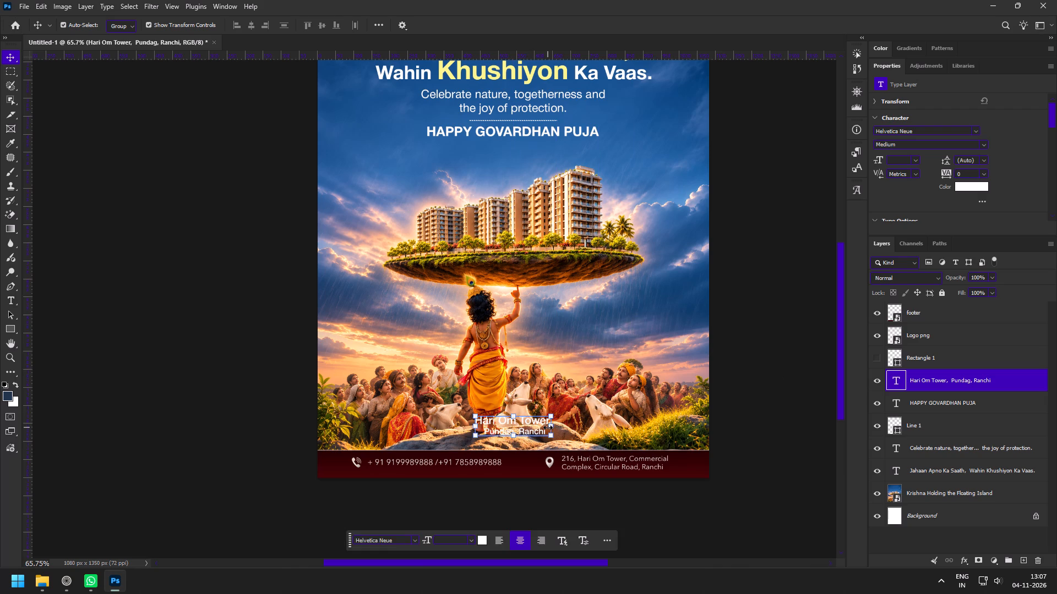
# Scale the location text up proportionally to about 104.5%.
pyautogui.click(551, 426)
pyautogui.click(555, 426)
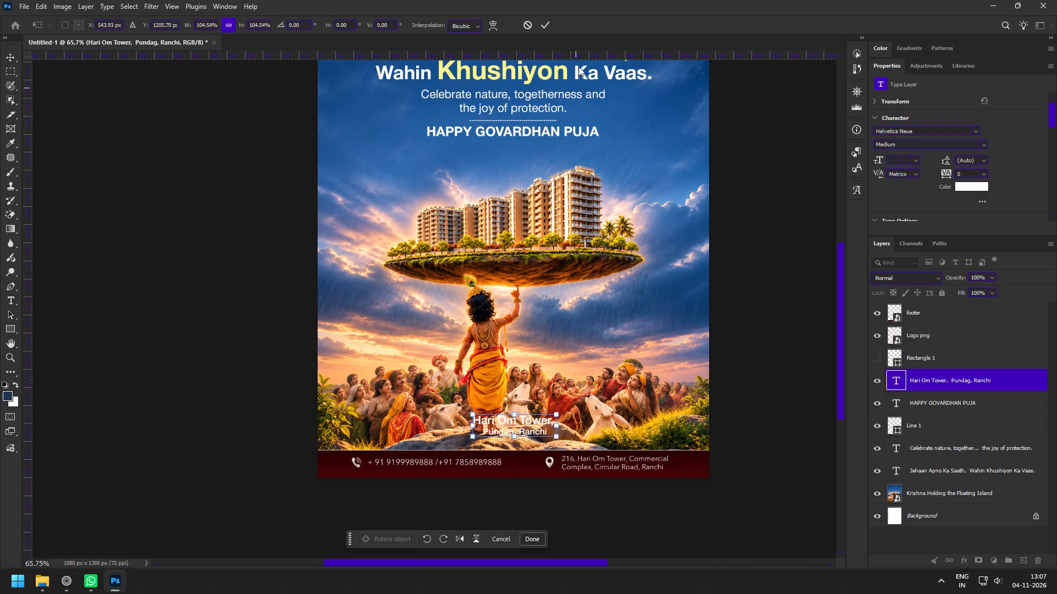
pyautogui.click(548, 30)
# Draw a rectangle of 238 × 72 px around the two-line location text above the footer.
pyautogui.press('z')
pyautogui.moveTo(544, 474); pyautogui.dragTo(571, 493)
pyautogui.moveTo(512, 360); pyautogui.dragTo(543, 405)
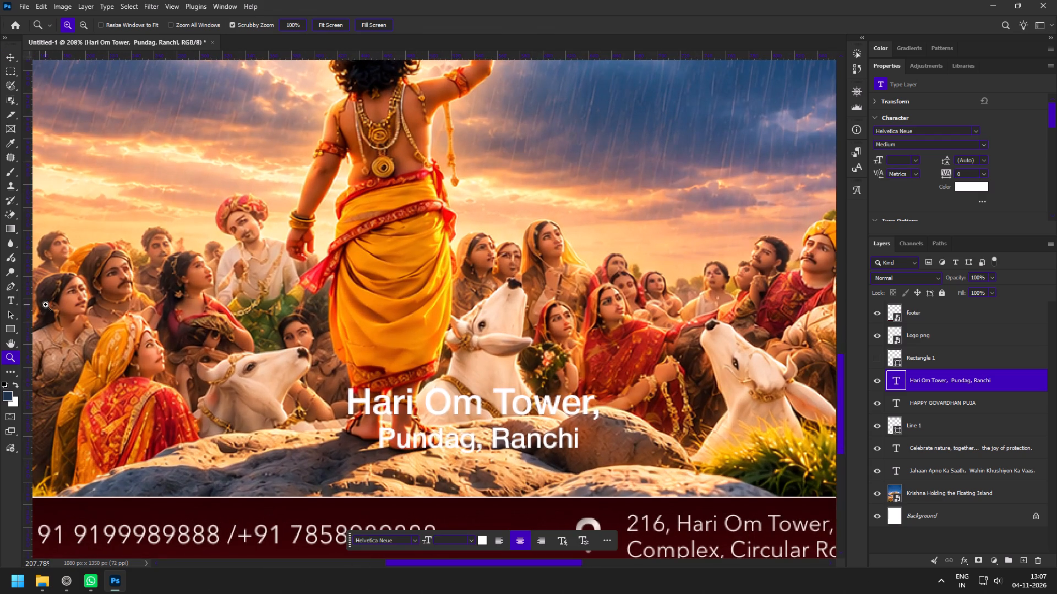
pyautogui.click(10, 328)
pyautogui.moveTo(335, 377); pyautogui.dragTo(559, 448)
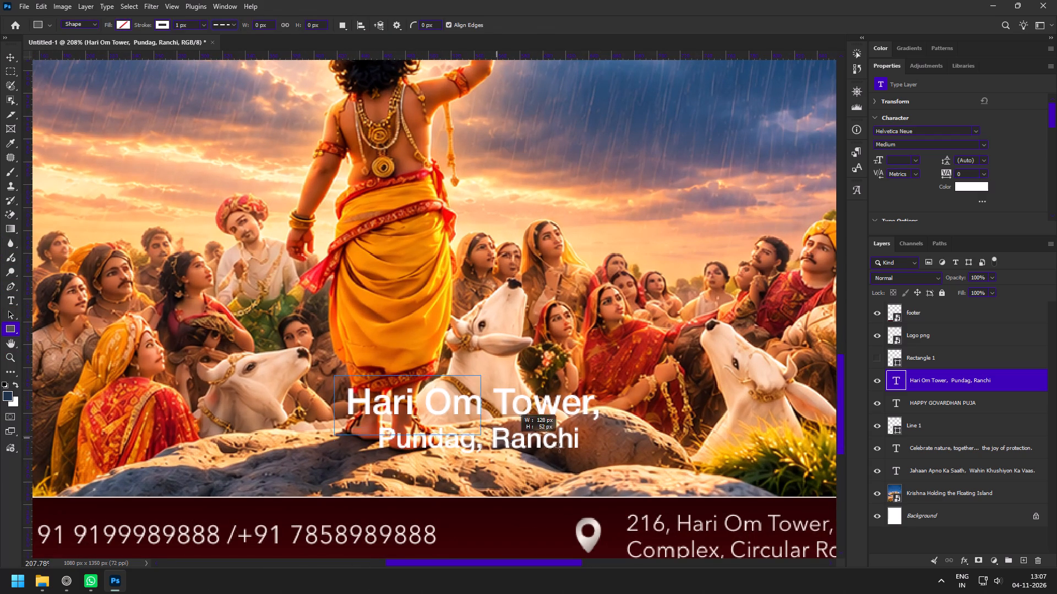
pyautogui.moveTo(559, 448); pyautogui.dragTo(606, 458)
pyautogui.click(597, 386)
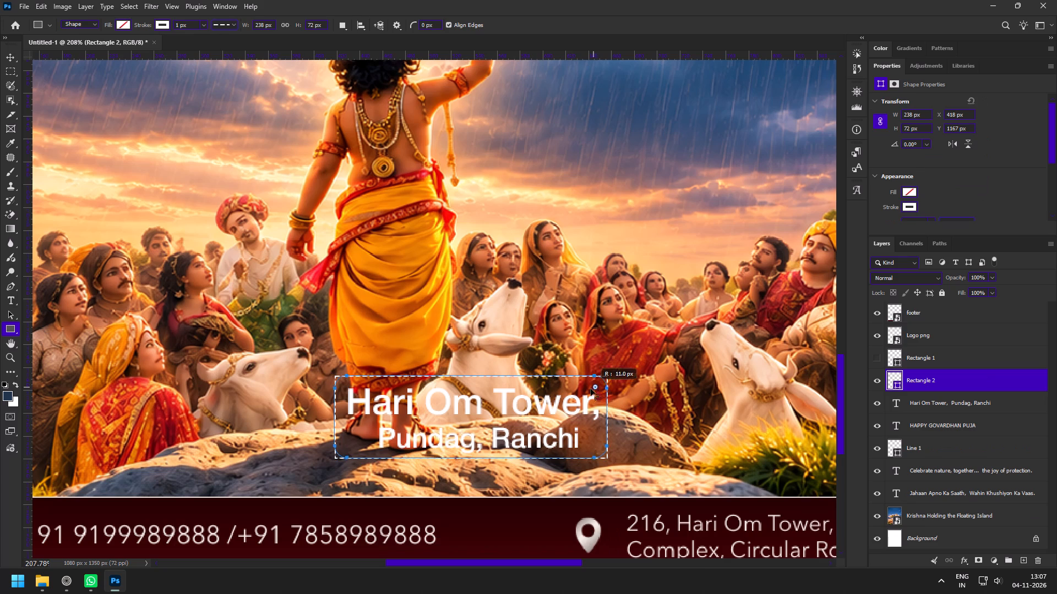
# Fill the rectangle around the location text with white and place its layer beneath the text.
pyautogui.click(911, 194)
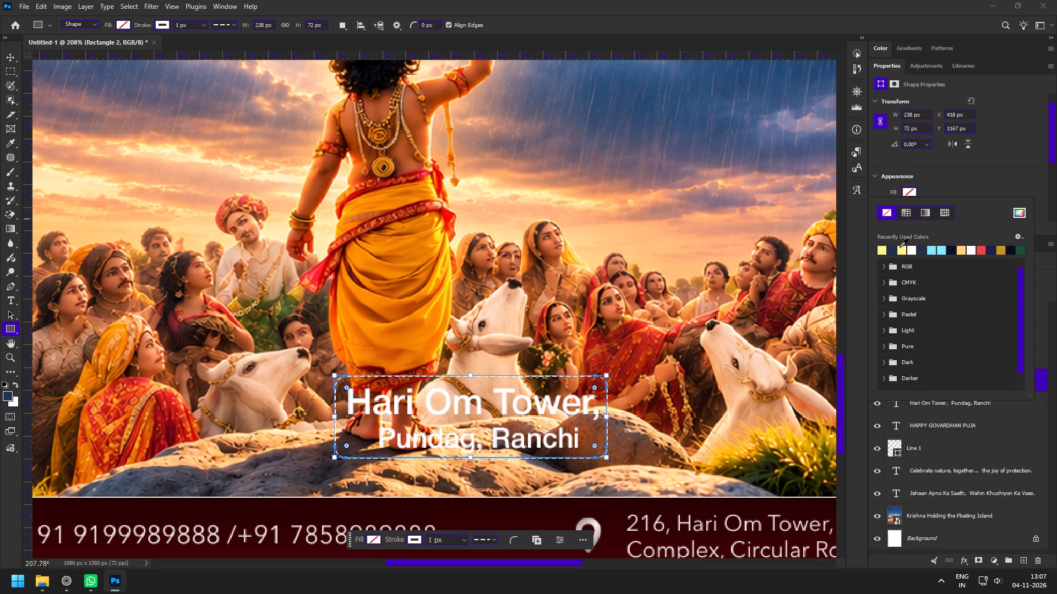
pyautogui.click(911, 253)
pyautogui.click(932, 179)
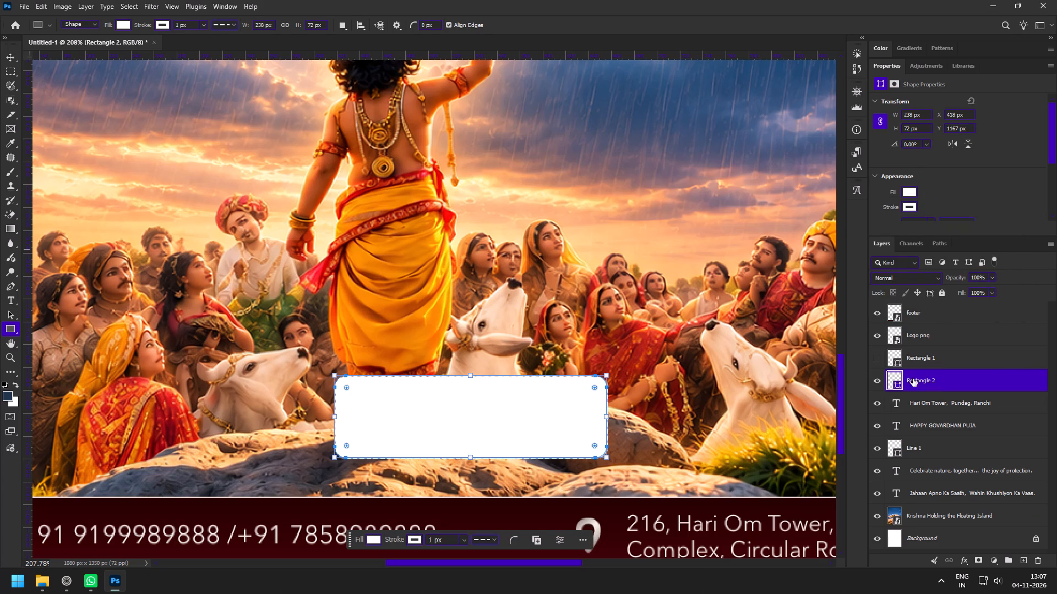
pyautogui.moveTo(913, 380); pyautogui.dragTo(921, 411)
# Recolour the Hari Om Tower, Pundag, Ranchi location text dark maroon, #75191d, based on the footer's colour.
pyautogui.press('v')
pyautogui.click(465, 411)
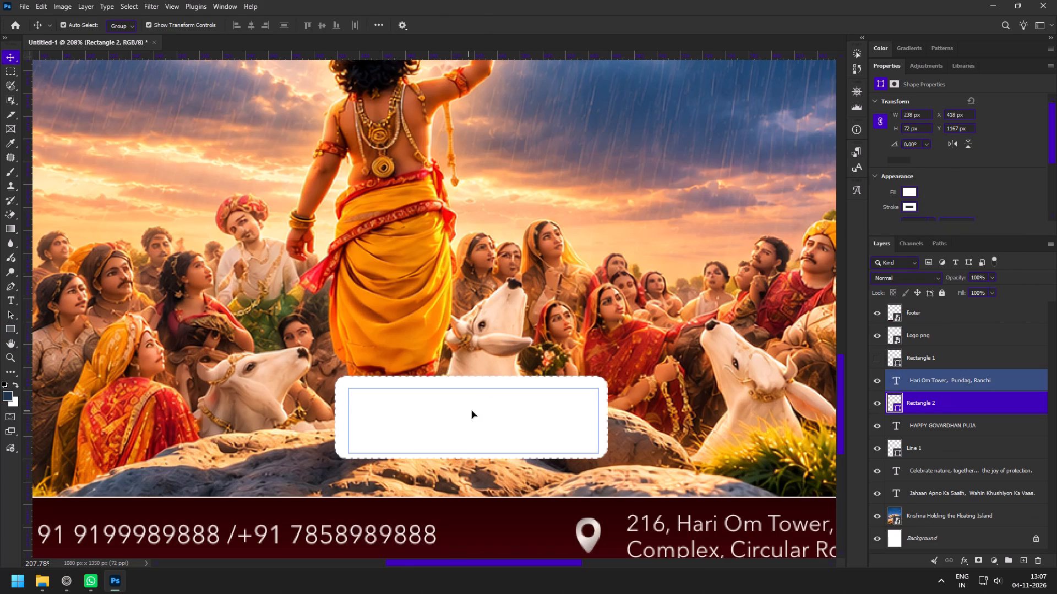
pyautogui.click(979, 186)
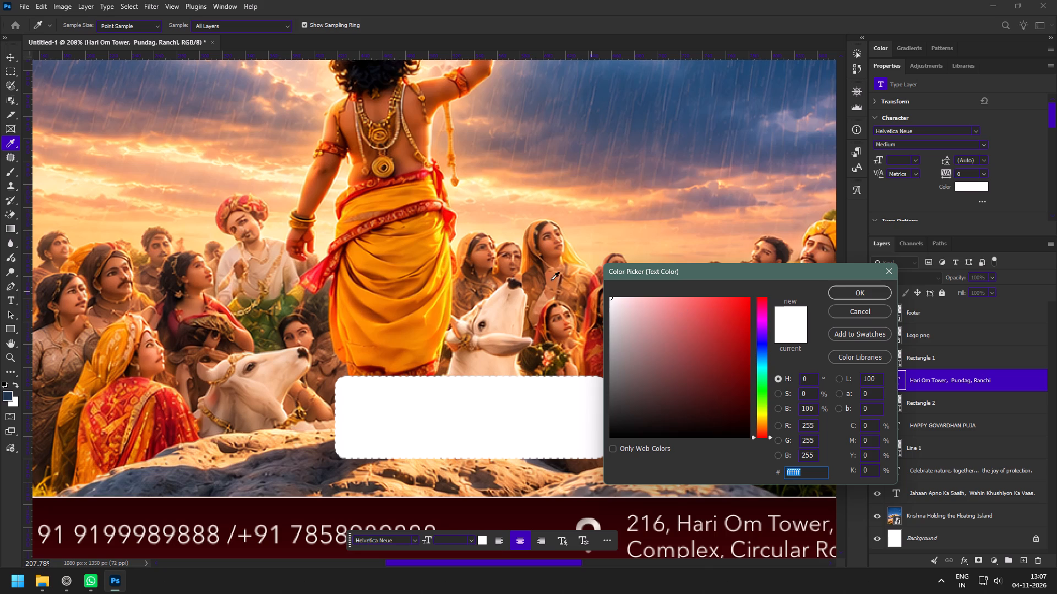
pyautogui.click(542, 248)
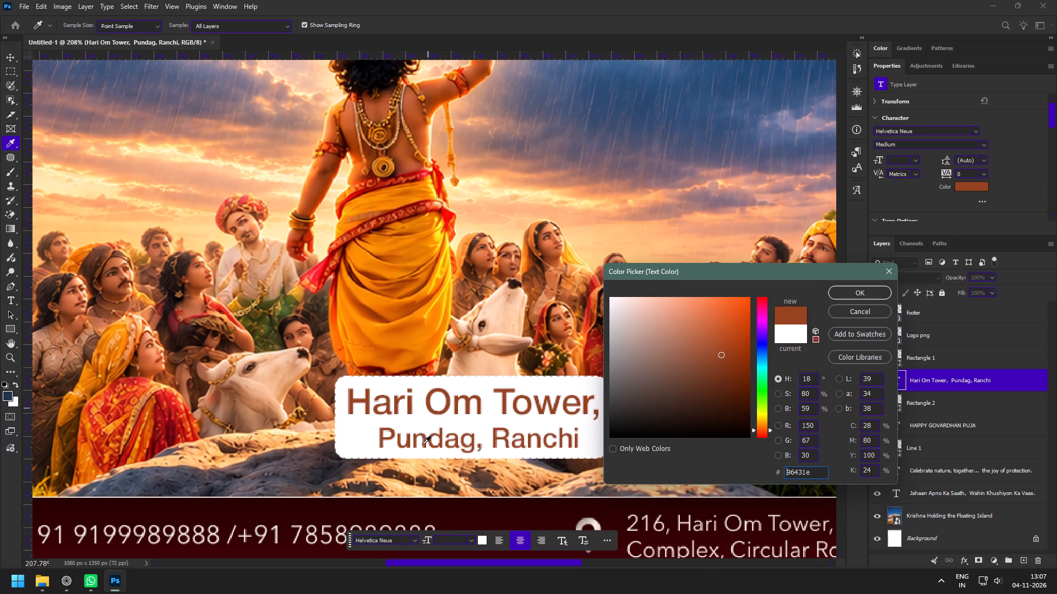
pyautogui.click(433, 508)
pyautogui.moveTo(735, 386); pyautogui.dragTo(728, 349)
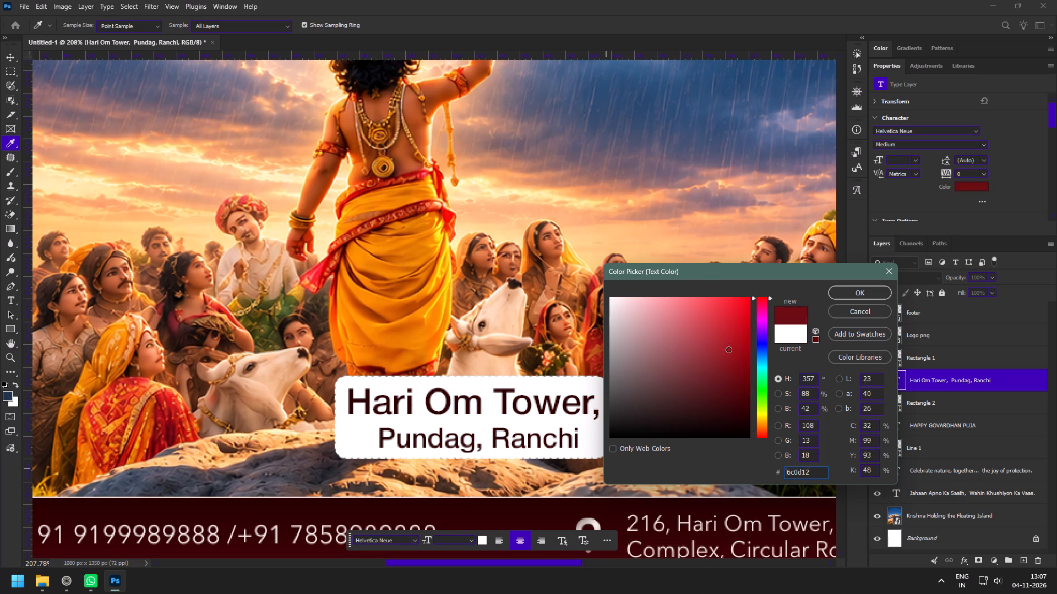
pyautogui.moveTo(728, 349); pyautogui.dragTo(725, 337)
pyautogui.moveTo(725, 362); pyautogui.dragTo(720, 373)
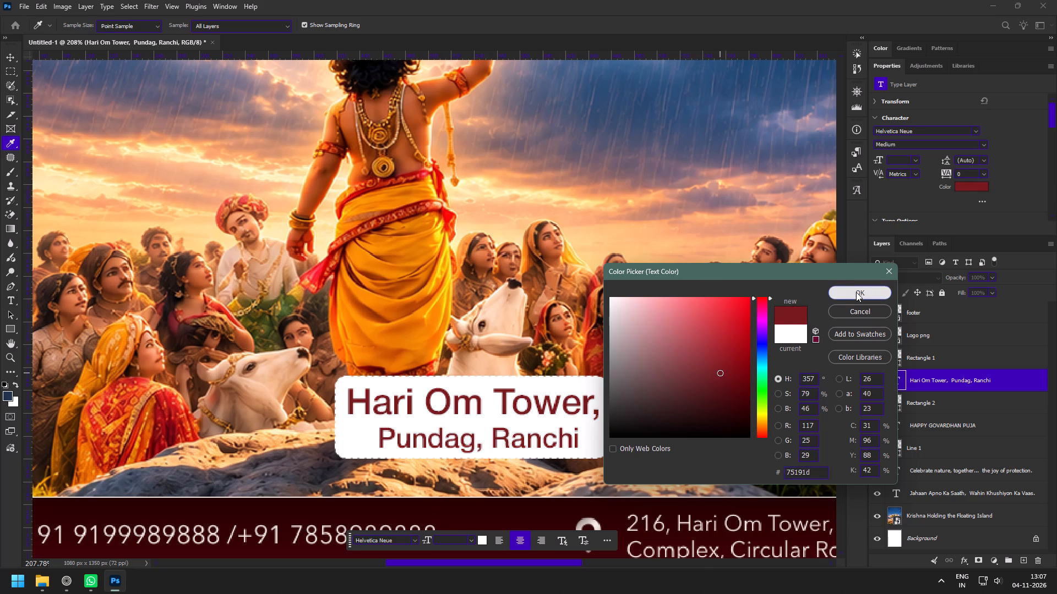
pyautogui.click(856, 292)
# Select the location text together with its white box and move them closer to the footer, with the box at X 420 px, Y 1185 px.
pyautogui.press('z')
pyautogui.moveTo(605, 434); pyautogui.dragTo(557, 405)
pyautogui.press('space')
pyautogui.press('space')
pyautogui.press('space')
pyautogui.moveTo(575, 441); pyautogui.dragTo(564, 388)
pyautogui.moveTo(558, 402); pyautogui.dragTo(584, 452)
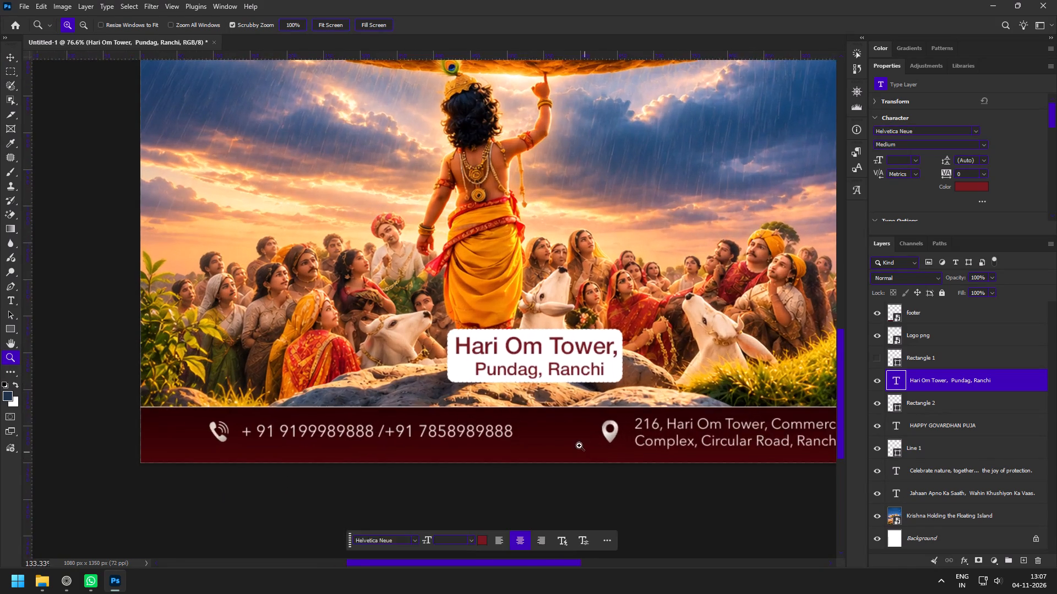
pyautogui.moveTo(520, 377); pyautogui.dragTo(542, 408)
pyautogui.press('v')
pyautogui.click(391, 355)
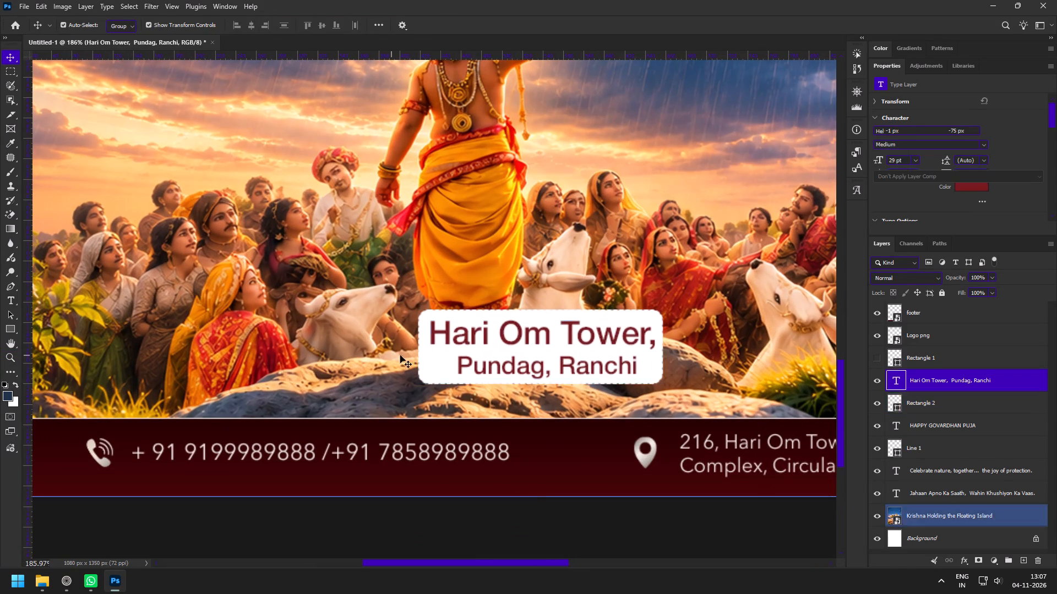
pyautogui.click(419, 358)
pyautogui.keyDown('shift'); pyautogui.click(484, 340); pyautogui.keyUp('shift')
pyautogui.moveTo(539, 348); pyautogui.dragTo(536, 361)
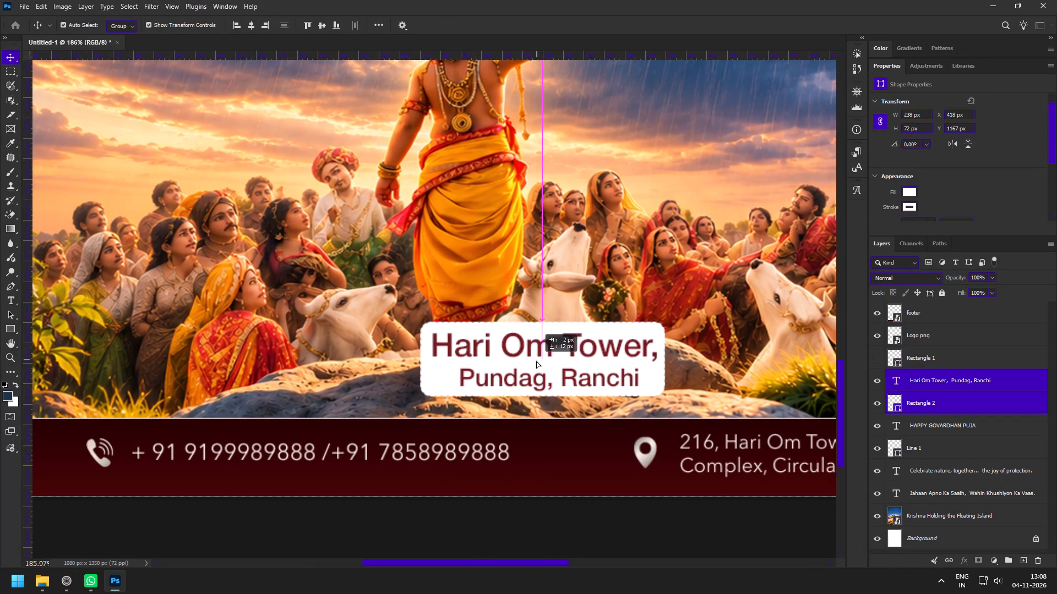
pyautogui.moveTo(536, 361); pyautogui.dragTo(537, 364)
# Review the boxed location text up close and within the full poster layout.
pyautogui.press('z')
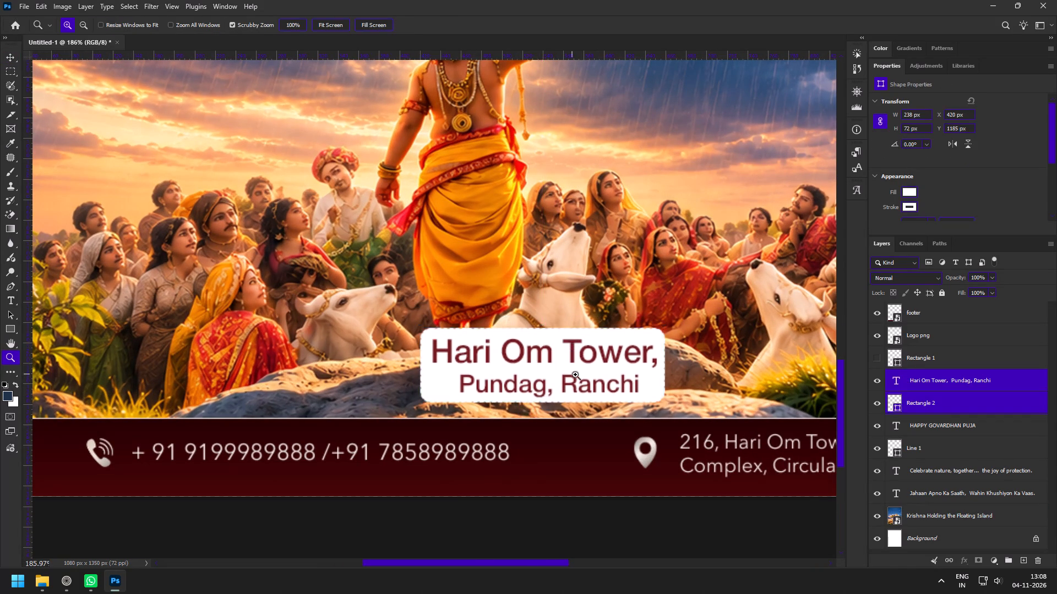
pyautogui.moveTo(575, 375); pyautogui.dragTo(524, 357)
pyautogui.press('space')
pyautogui.press('space')
pyautogui.press('space')
pyautogui.press('space')
pyautogui.moveTo(581, 358); pyautogui.dragTo(553, 396)
pyautogui.moveTo(577, 333); pyautogui.dragTo(562, 331)
pyautogui.press('space')
pyautogui.press('space')
pyautogui.press('space')
pyautogui.press('space')
pyautogui.moveTo(565, 334); pyautogui.dragTo(548, 371)
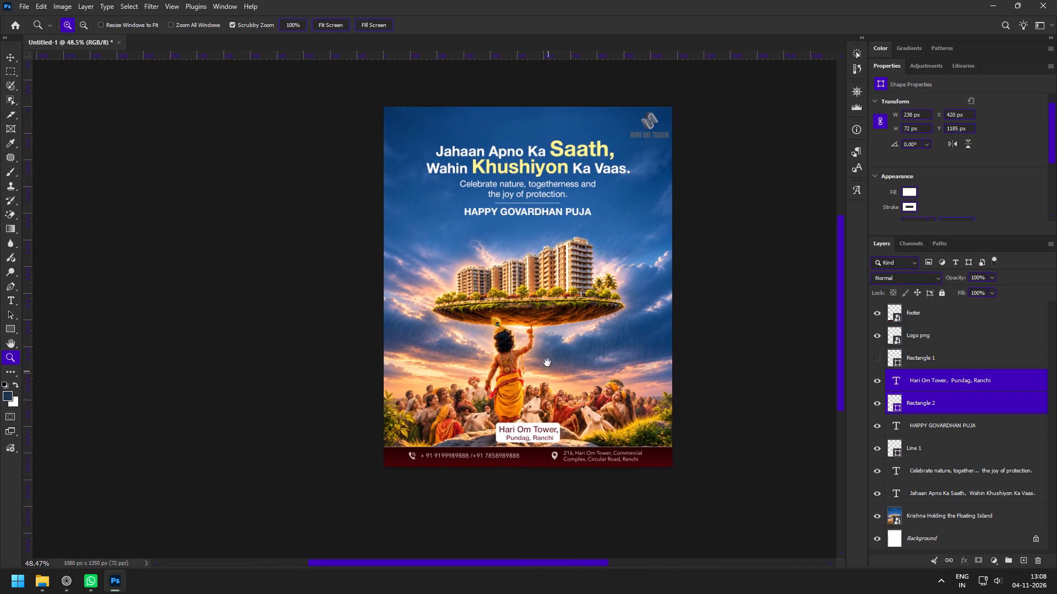
pyautogui.moveTo(541, 200); pyautogui.dragTo(555, 214)
# On a new layer above the footer, paint soft light-blue #73b7ff glows off the poster's upper right and middle left edges with a large 44% opacity brush.
pyautogui.scroll(4, 858, 366)
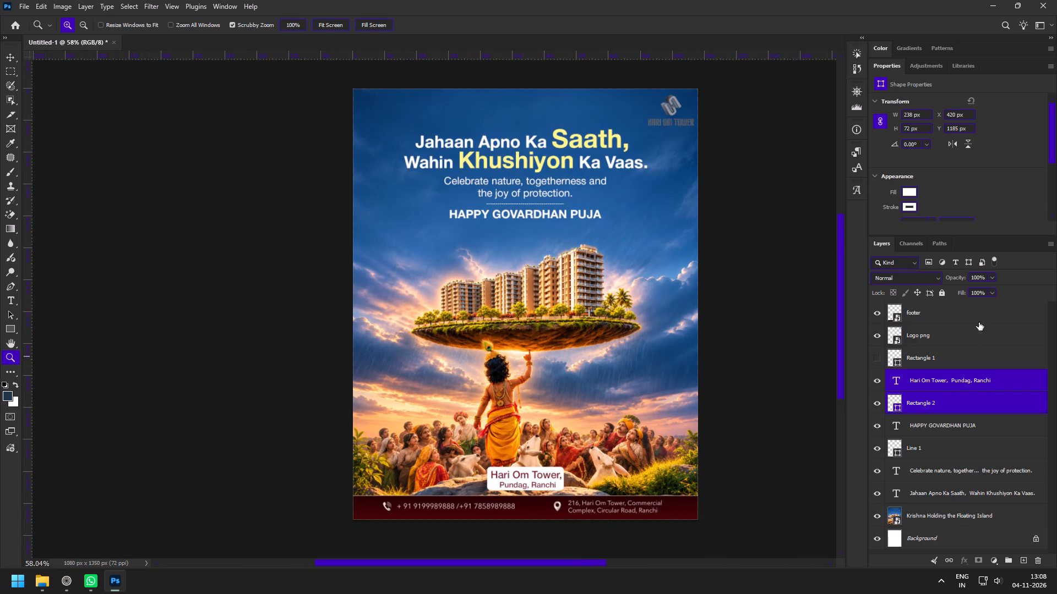
pyautogui.click(992, 309)
pyautogui.click(1023, 560)
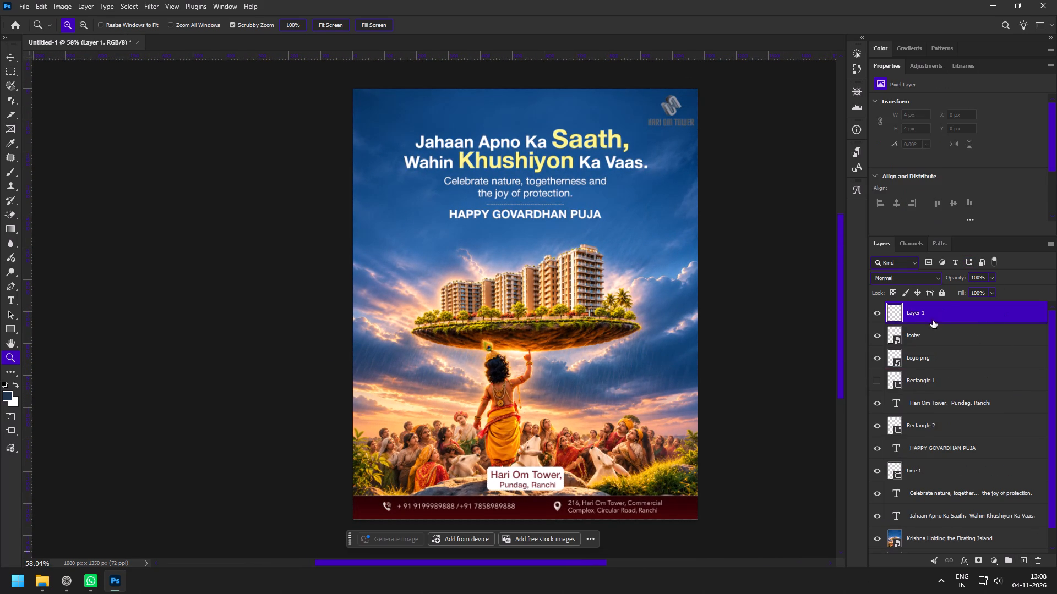
pyautogui.doubleClick(8, 396)
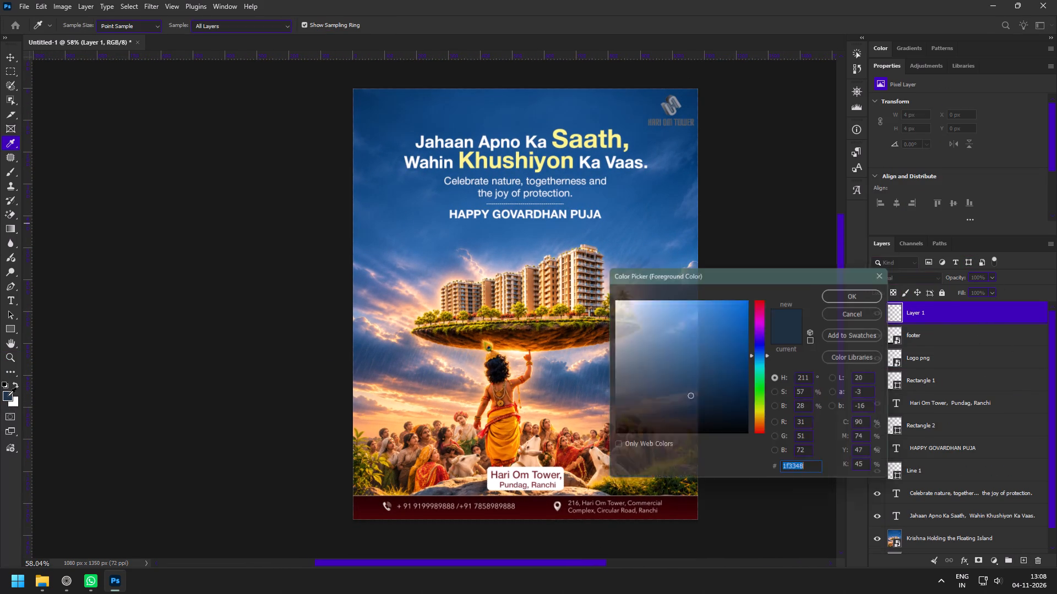
pyautogui.moveTo(708, 353); pyautogui.dragTo(686, 295)
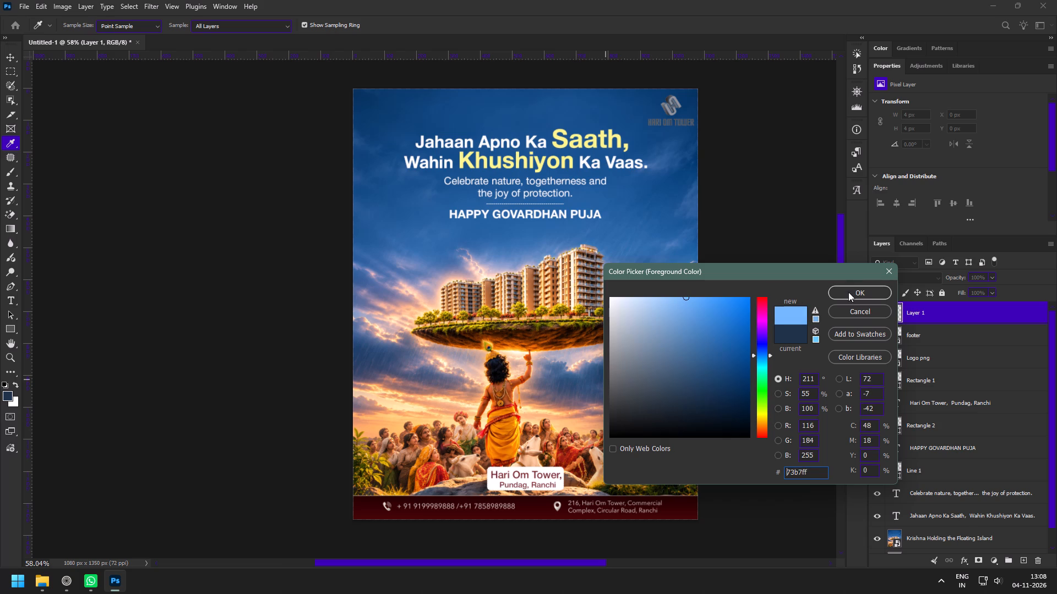
pyautogui.click(848, 292)
pyautogui.press('b')
pyautogui.keyDown('alt'); pyautogui.moveTo(435, 119); pyautogui.dragTo(592, 152, button='right'); pyautogui.keyUp('alt')
pyautogui.click(336, 56)
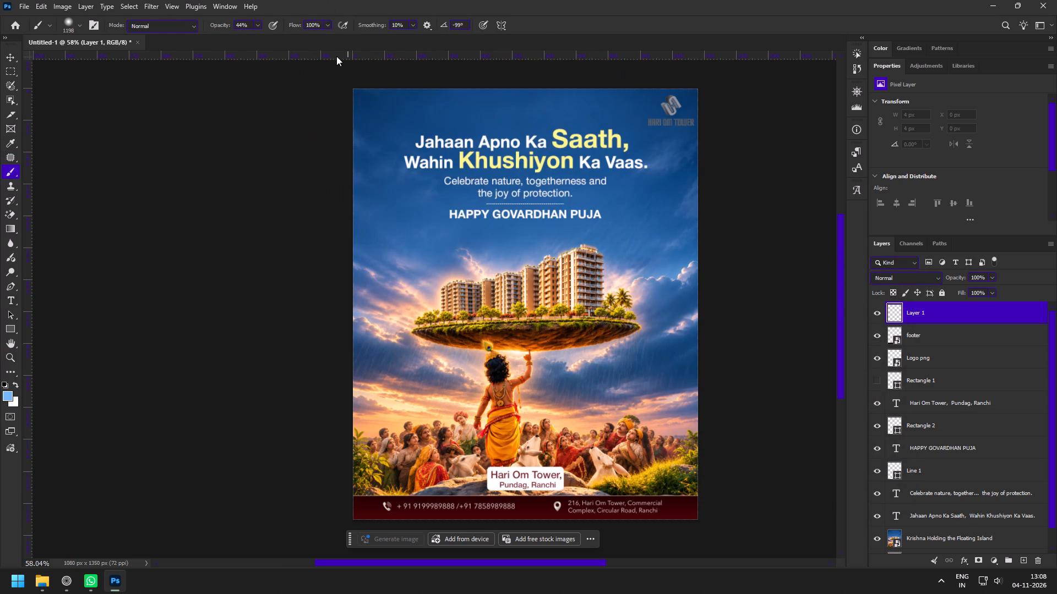
pyautogui.click(370, 81)
pyautogui.hotkey('ctrl', 'z')
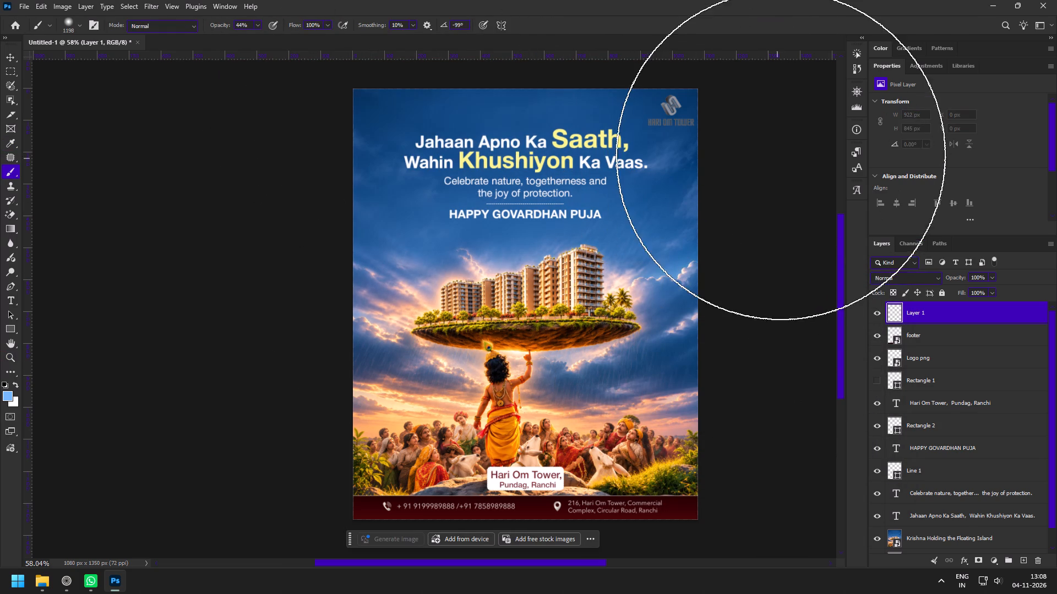
pyautogui.click(783, 154)
pyautogui.click(263, 320)
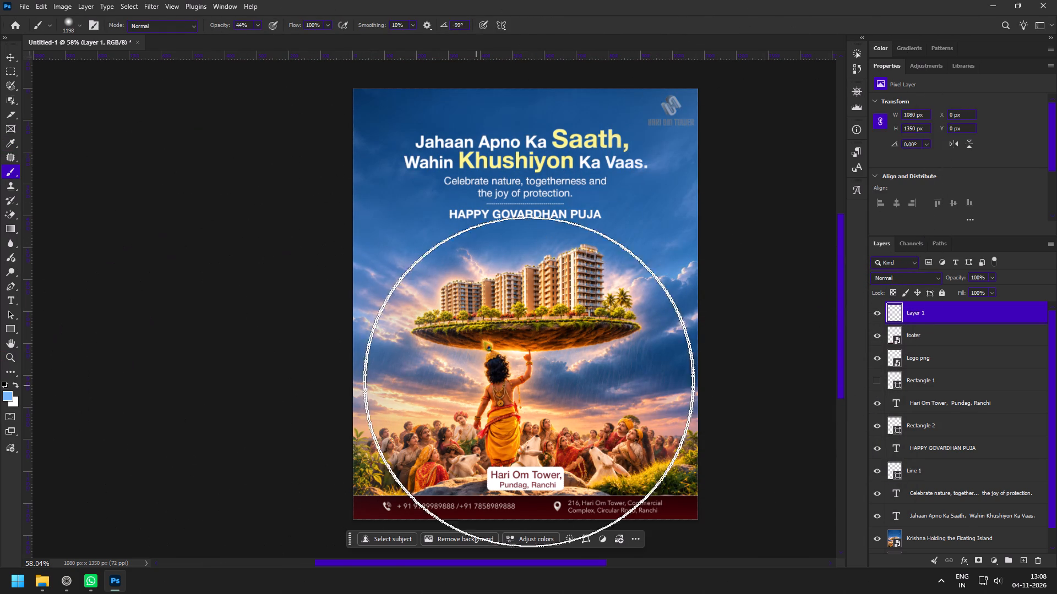
# Compare the poster with and without the light-blue glow layer.
pyautogui.press('z')
pyautogui.moveTo(592, 242); pyautogui.dragTo(603, 256)
pyautogui.press('space')
pyautogui.press('space')
pyautogui.moveTo(584, 268); pyautogui.dragTo(563, 279)
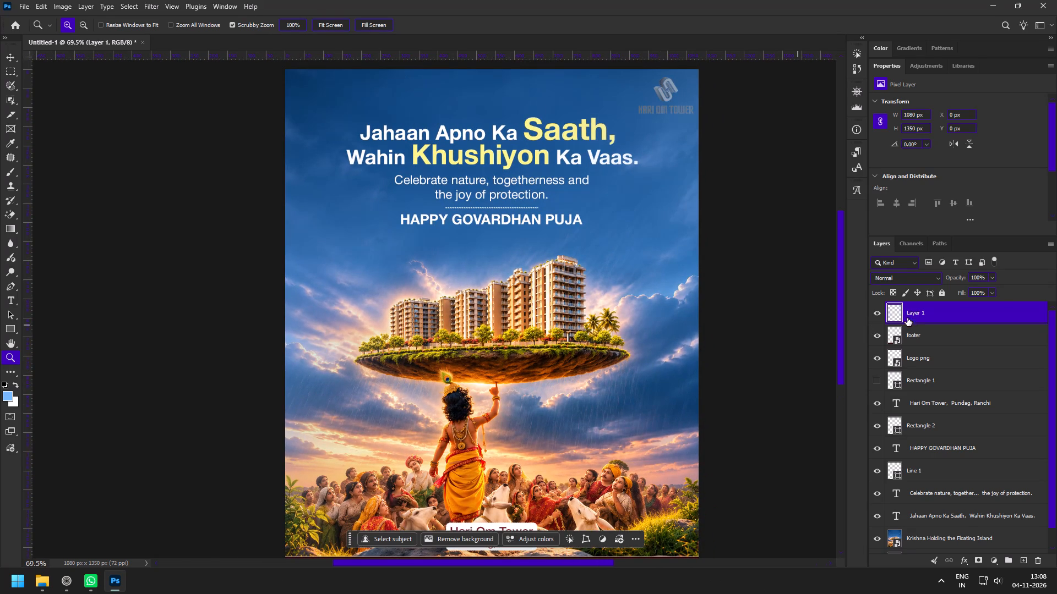
pyautogui.click(884, 313)
pyautogui.click(884, 313)
# Stamp all visible layers into a new merged layer on top and convert it to a smart object.
pyautogui.scroll(6, 982, 347)
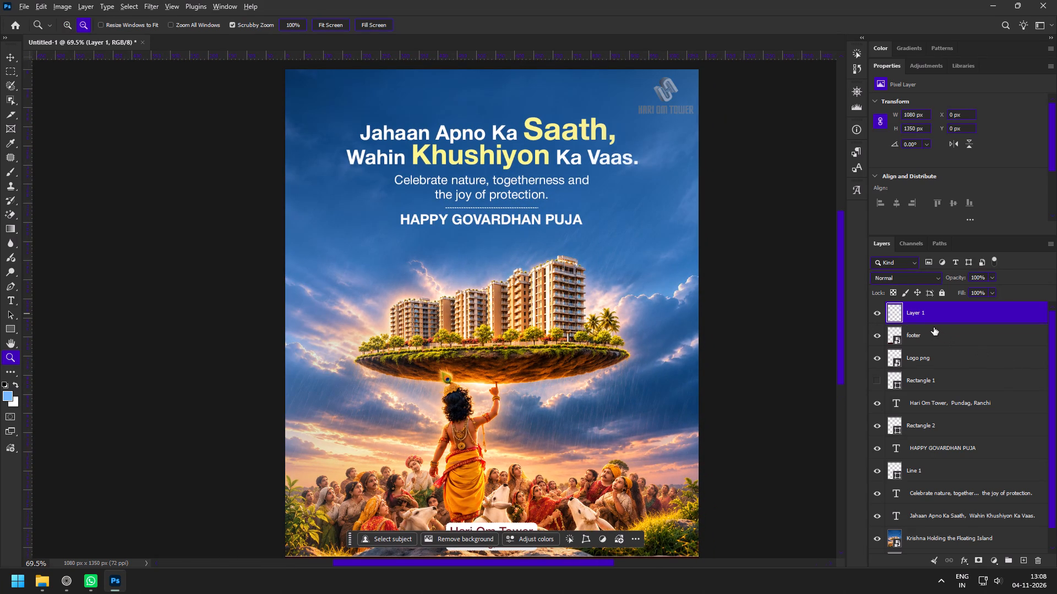
pyautogui.hotkey('ctrl', 'alt', 'shift', 'e')
pyautogui.press('F8')
# Load the outline of the merged smart object layer as a selection.
pyautogui.keyDown('ctrl'); pyautogui.click(888, 304); pyautogui.keyUp('ctrl')
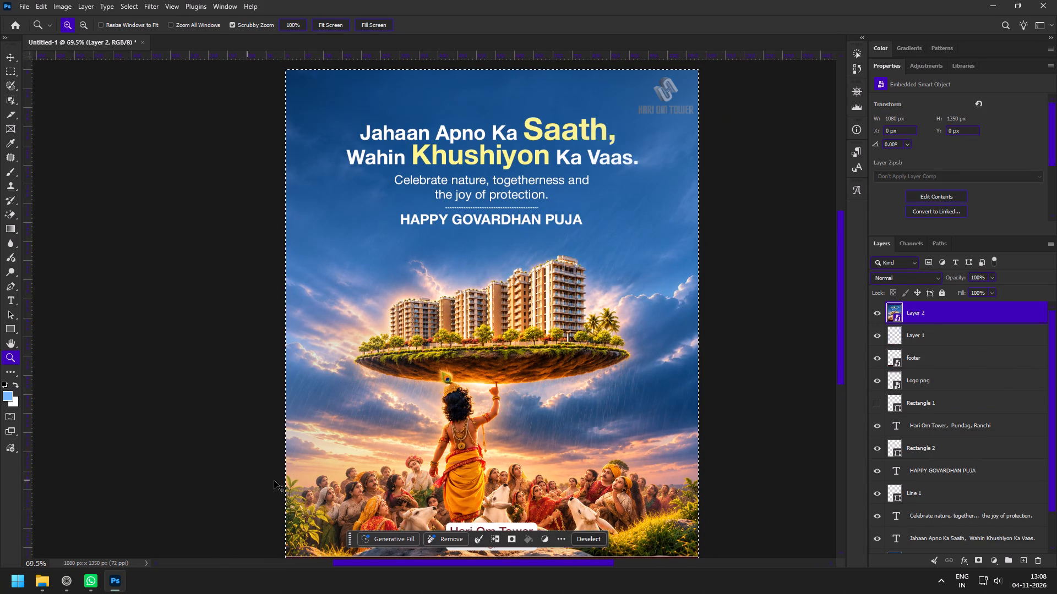
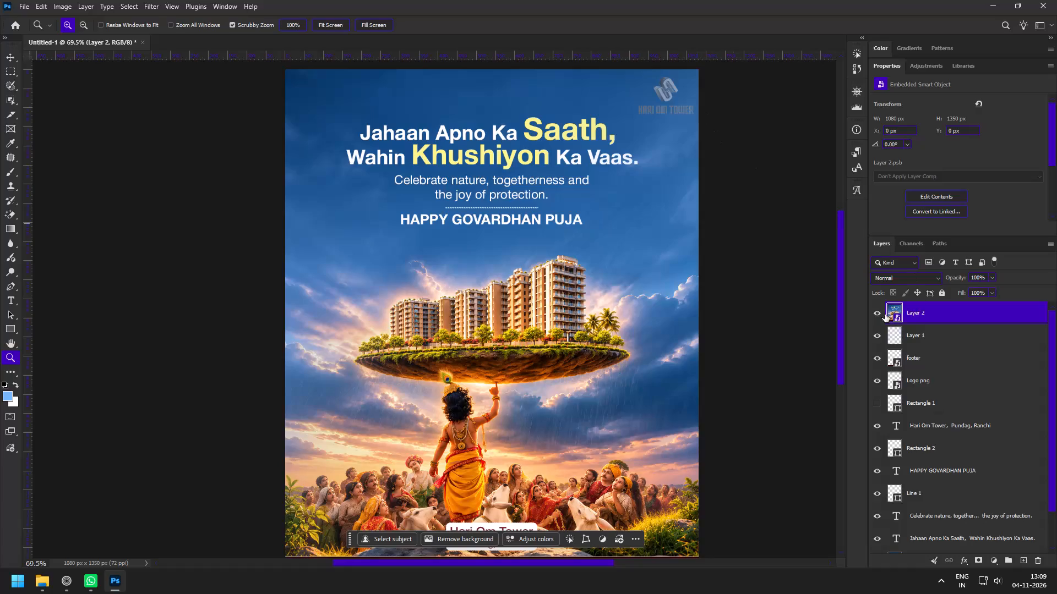
# Hide the merged smart object layer at the top of the layer stack.
pyautogui.click(880, 315)
# Draw a white 132 × 140 px rectangle with slightly rounded corners over the logo, extending past the poster's top edge.
pyautogui.press('z')
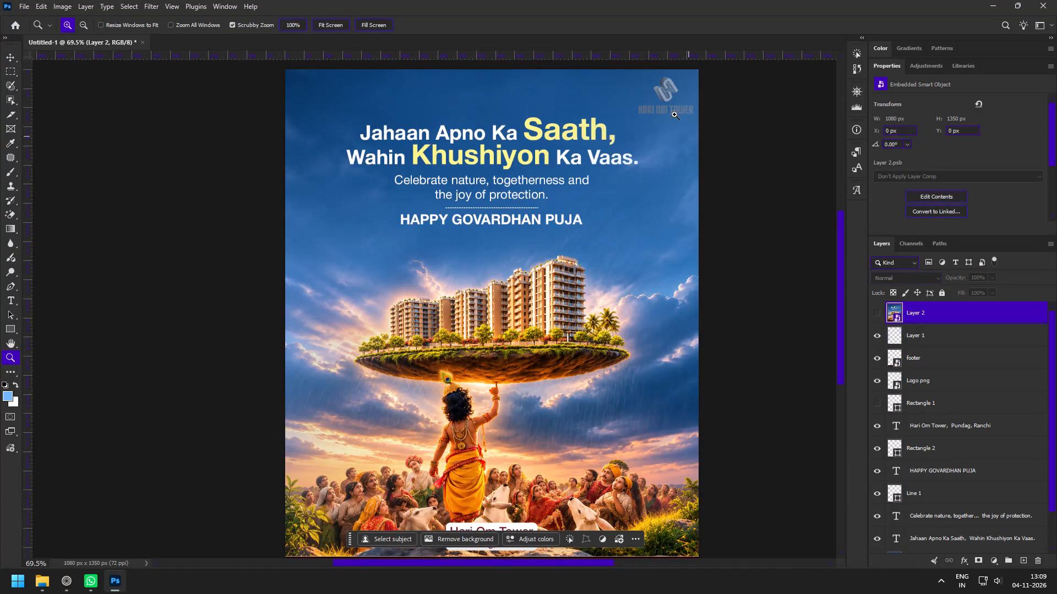
pyautogui.moveTo(675, 80); pyautogui.dragTo(708, 170)
pyautogui.press('space')
pyautogui.press('space')
pyautogui.press('space')
pyautogui.moveTo(709, 150); pyautogui.dragTo(651, 274)
pyautogui.moveTo(628, 180); pyautogui.dragTo(650, 232)
pyautogui.press('v')
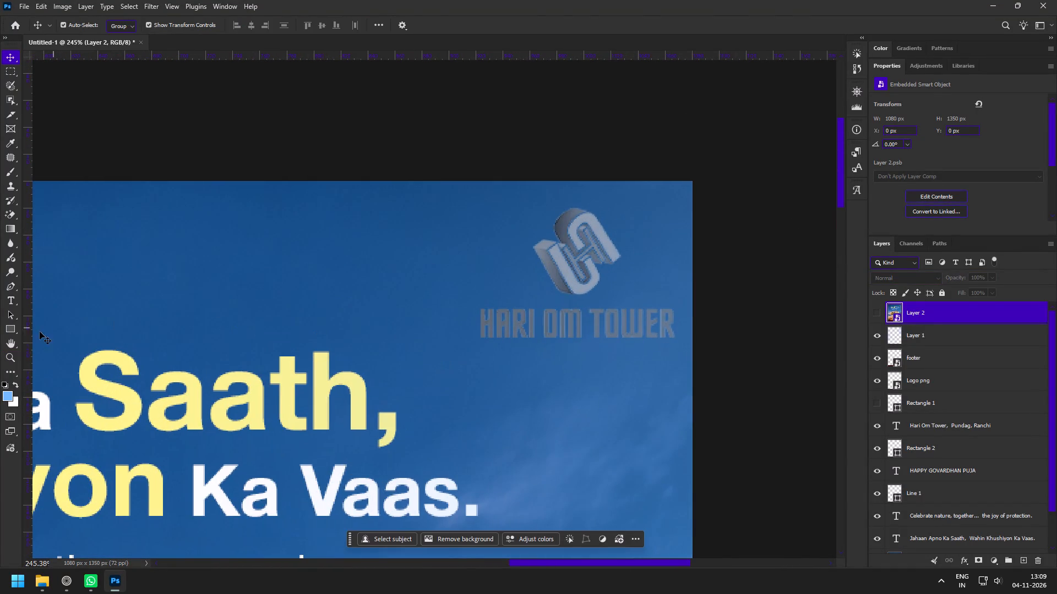
pyautogui.click(13, 328)
pyautogui.moveTo(491, 148); pyautogui.dragTo(663, 328)
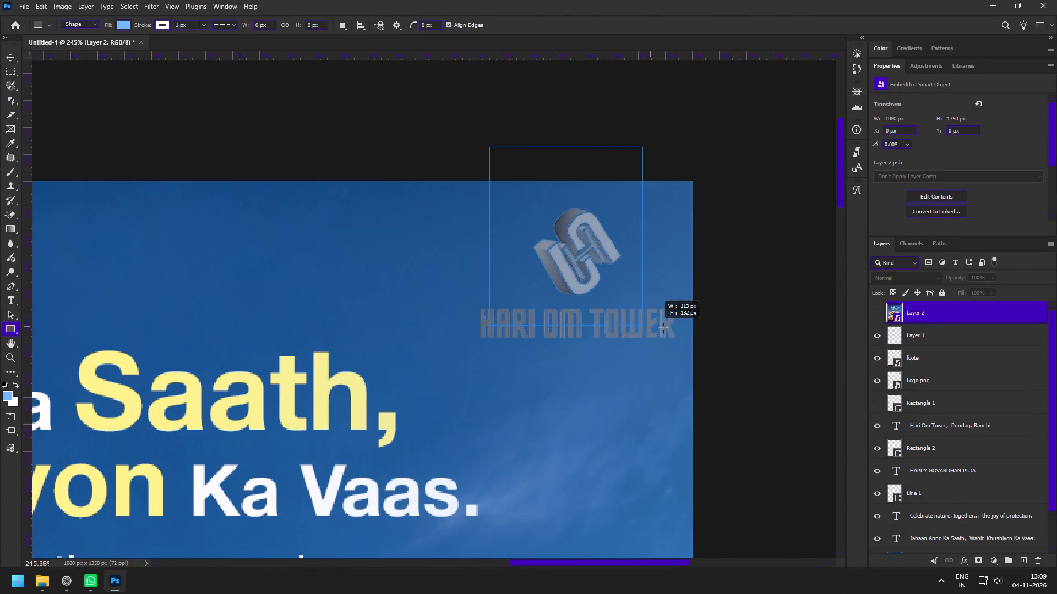
pyautogui.moveTo(663, 328); pyautogui.dragTo(667, 335)
pyautogui.moveTo(655, 326); pyautogui.dragTo(652, 320)
pyautogui.click(912, 196)
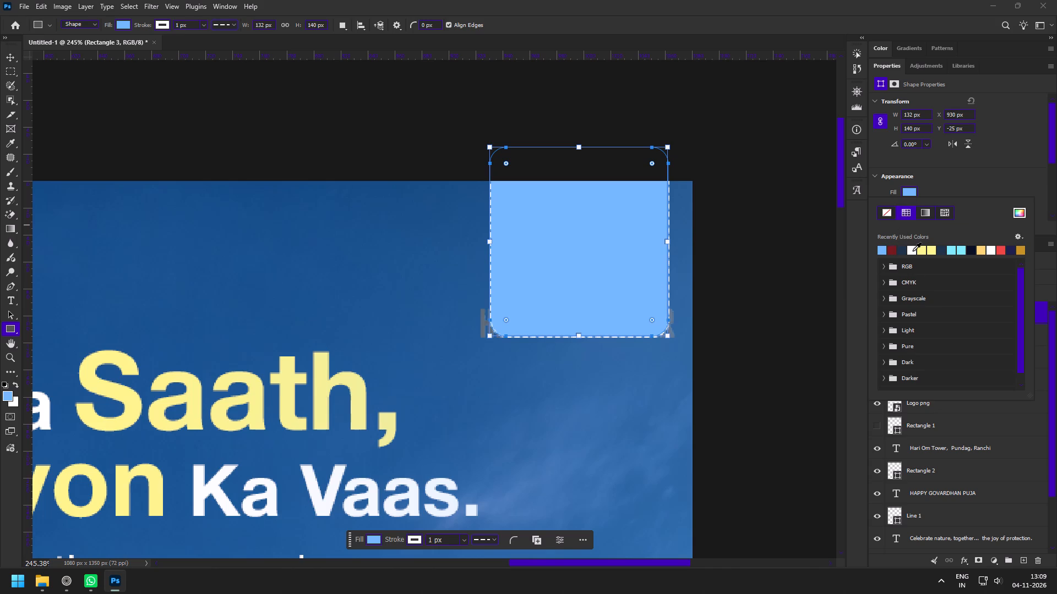
pyautogui.click(913, 251)
# Move the white rectangle's layer down the stack to just below Rectangle 1, behind the logo.
pyautogui.press('z')
pyautogui.moveTo(614, 234); pyautogui.dragTo(626, 260)
pyautogui.press('v')
pyautogui.moveTo(923, 313); pyautogui.dragTo(927, 338)
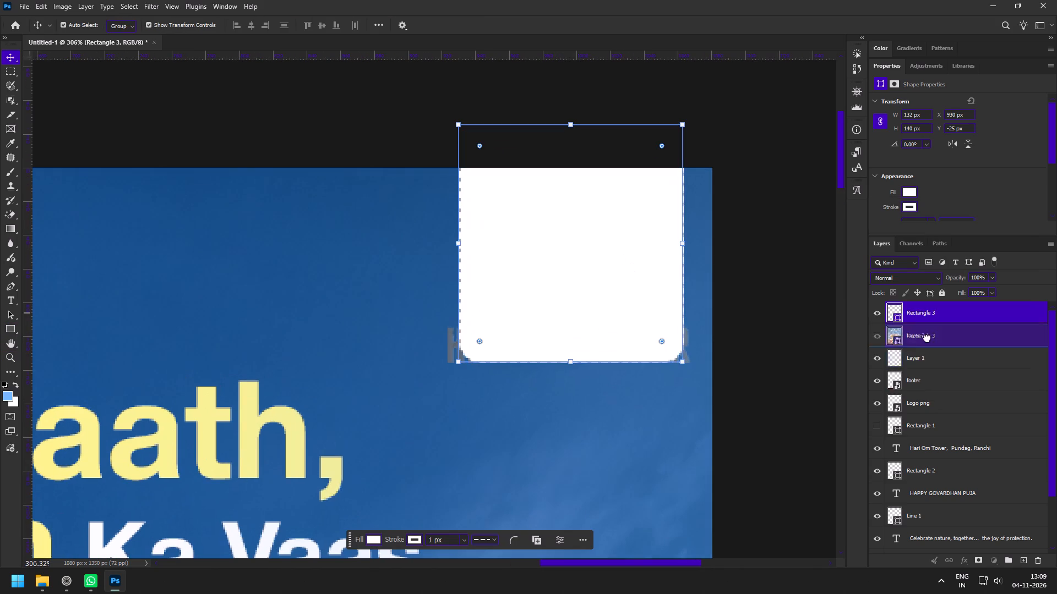
pyautogui.moveTo(927, 338); pyautogui.dragTo(941, 442)
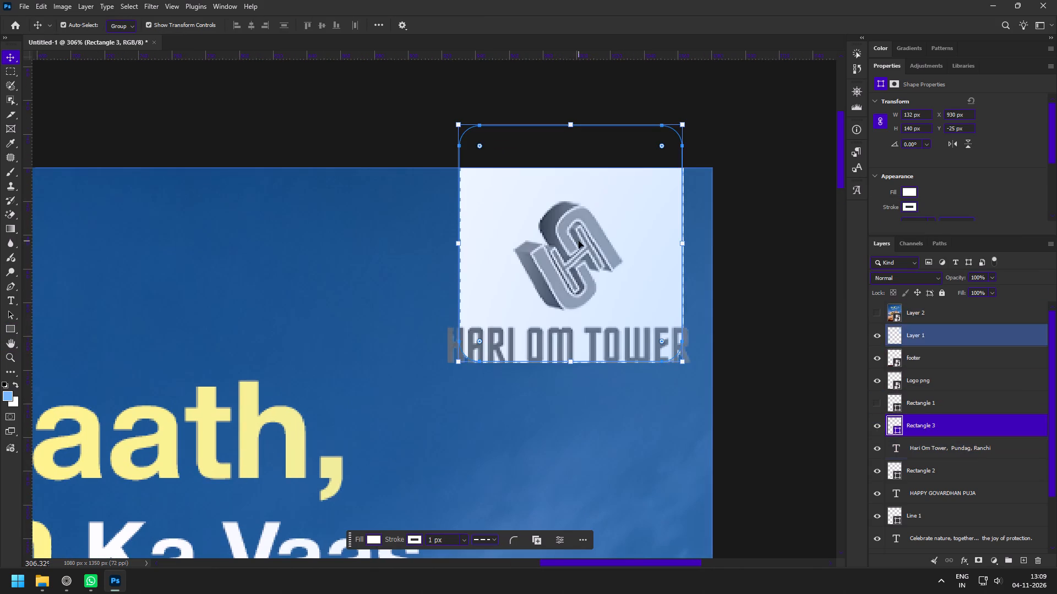
# Hide the light-blue glow layer and scale the logo to 72.64%, centring it horizontally within the white plate.
pyautogui.click(598, 233)
pyautogui.click(887, 337)
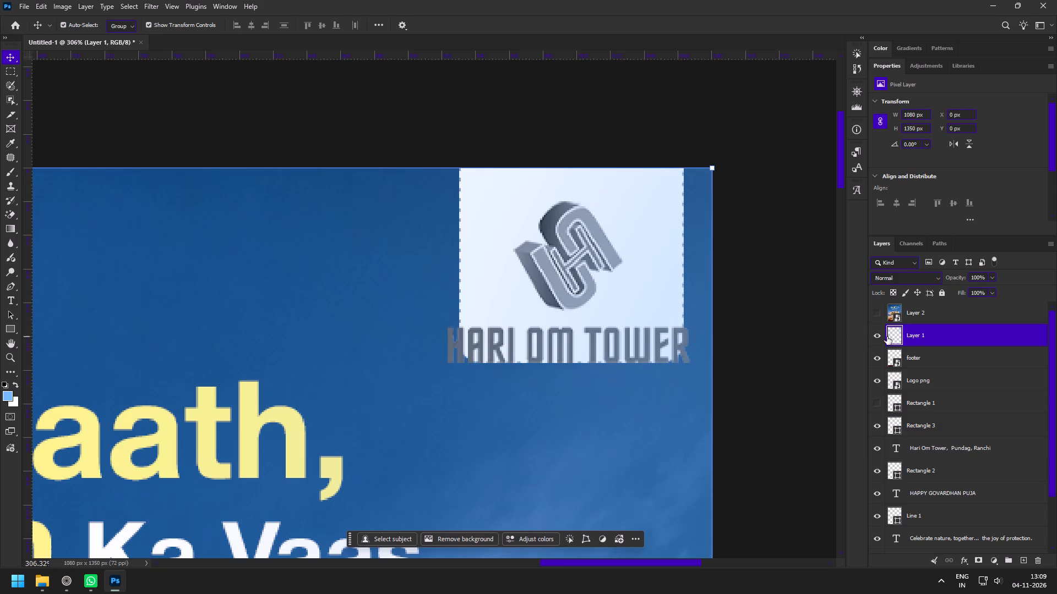
pyautogui.click(881, 343)
pyautogui.click(587, 234)
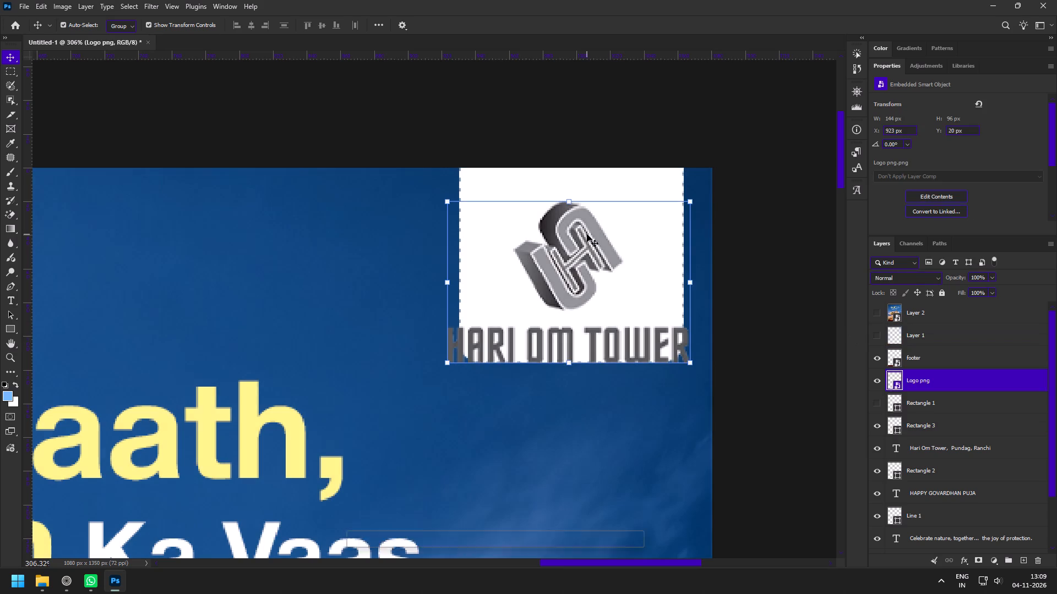
pyautogui.click(694, 283)
pyautogui.moveTo(692, 286); pyautogui.dragTo(666, 285)
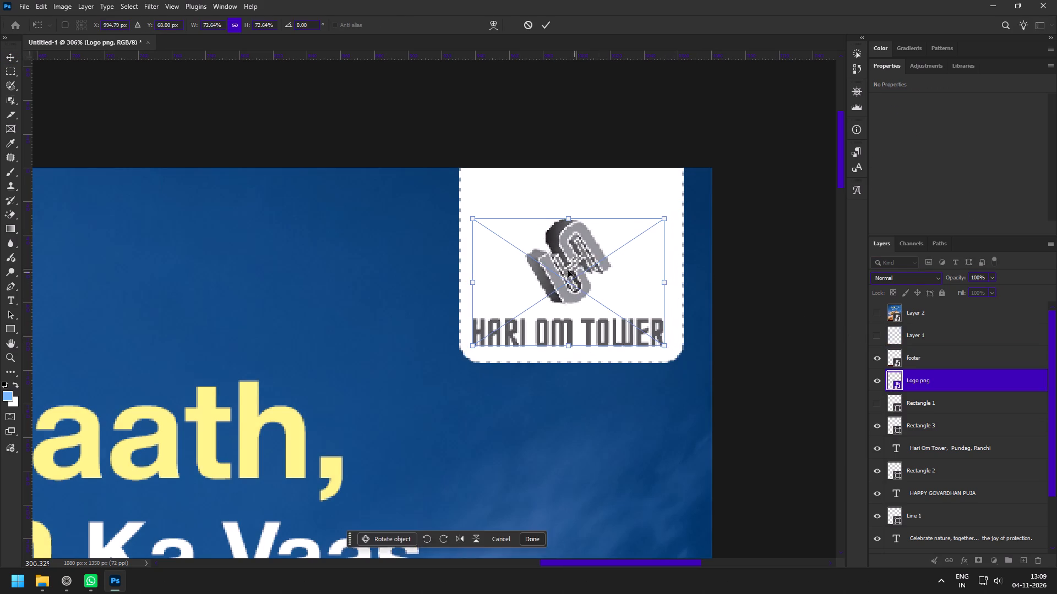
pyautogui.moveTo(568, 269); pyautogui.dragTo(575, 259)
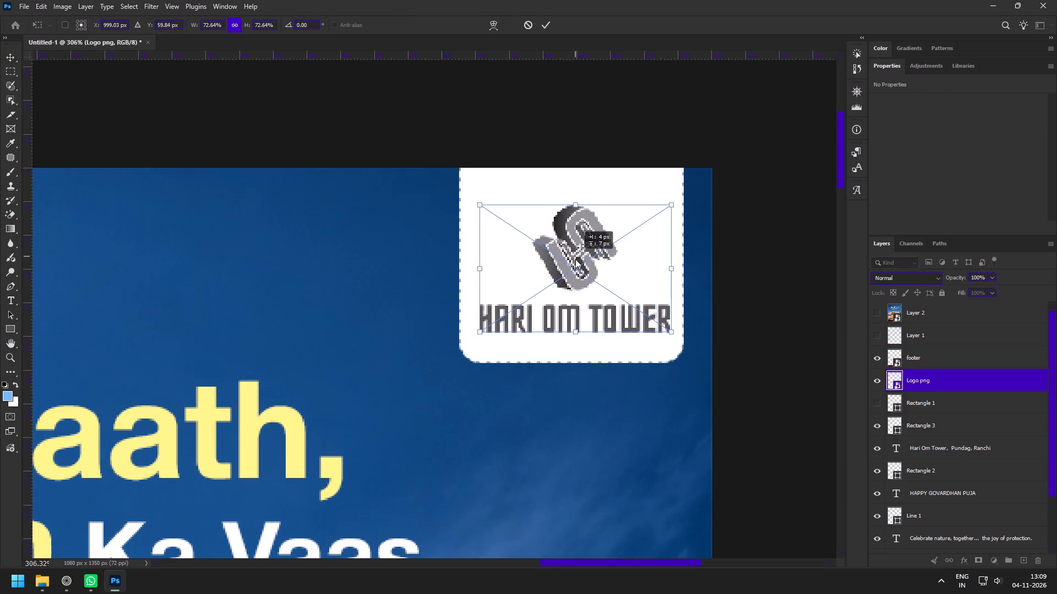
pyautogui.moveTo(575, 259); pyautogui.dragTo(575, 269)
pyautogui.click(547, 26)
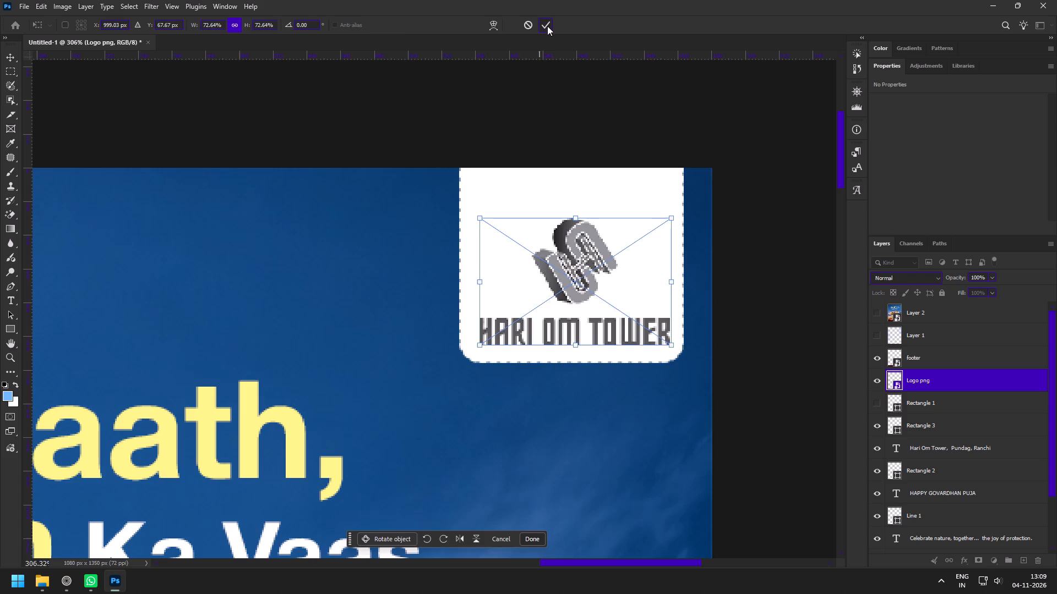
# Move the white plate and logo together up and slightly left, putting the plate at X 924 px, Y -42 px.
pyautogui.keyDown('shift'); pyautogui.click(559, 186); pyautogui.keyUp('shift')
pyautogui.moveTo(607, 193); pyautogui.dragTo(604, 165)
pyautogui.press('z')
pyautogui.moveTo(612, 300); pyautogui.dragTo(519, 240)
pyautogui.press('space')
pyautogui.press('space')
pyautogui.press('space')
pyautogui.press('space')
pyautogui.press('space')
pyautogui.press('space')
pyautogui.press('space')
pyautogui.press('space')
pyautogui.press('space')
pyautogui.press('space')
pyautogui.moveTo(457, 356); pyautogui.dragTo(465, 206)
pyautogui.moveTo(581, 148); pyautogui.dragTo(617, 201)
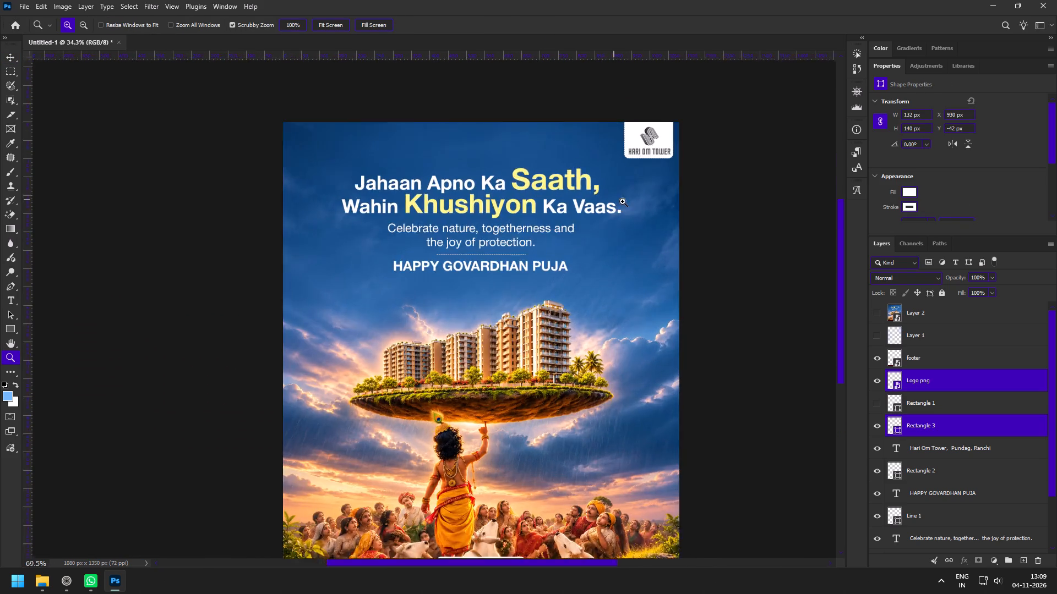
pyautogui.moveTo(668, 131); pyautogui.dragTo(693, 180)
pyautogui.press('v')
pyautogui.click(664, 156)
# Examine the poster from the logo plate down to the footer, close up and as a whole.
pyautogui.press('z')
pyautogui.moveTo(619, 310); pyautogui.dragTo(614, 295)
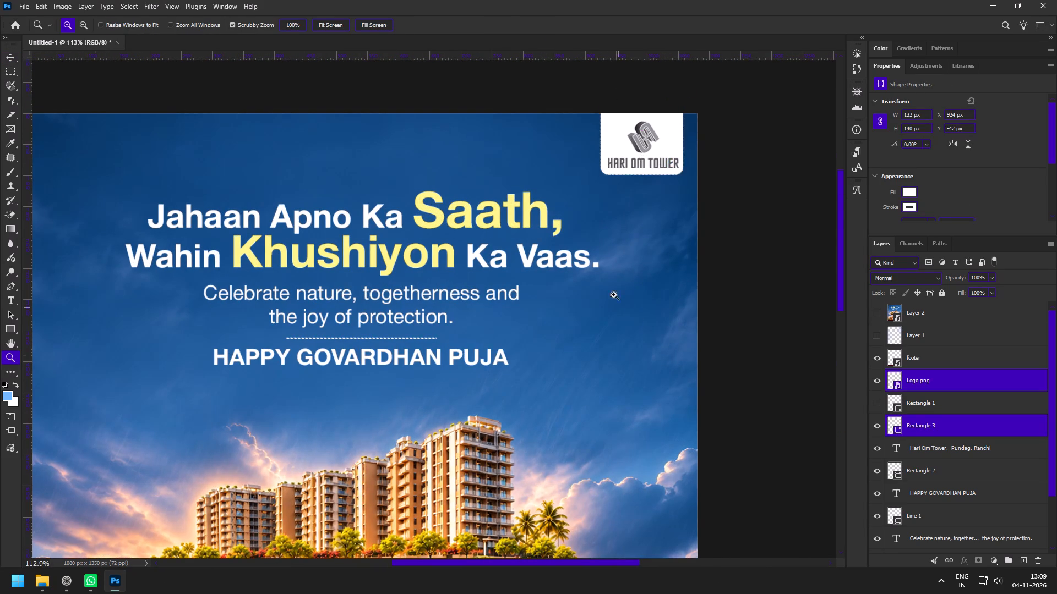
pyautogui.moveTo(614, 295); pyautogui.dragTo(602, 268)
pyautogui.press('space')
pyautogui.press('space')
pyautogui.press('space')
pyautogui.press('space')
pyautogui.press('space')
pyautogui.press('space')
pyautogui.press('space')
pyautogui.press('space')
pyautogui.press('space')
pyautogui.press('space')
pyautogui.press('space')
pyautogui.press('space')
pyautogui.press('space')
pyautogui.press('space')
pyautogui.press('space')
pyautogui.press('space')
pyautogui.moveTo(564, 347); pyautogui.dragTo(596, 234)
pyautogui.moveTo(603, 261); pyautogui.dragTo(579, 247)
pyautogui.press('space')
pyautogui.press('space')
pyautogui.moveTo(590, 266); pyautogui.dragTo(577, 262)
pyautogui.moveTo(601, 282); pyautogui.dragTo(608, 294)
pyautogui.scroll(5, 959, 386)
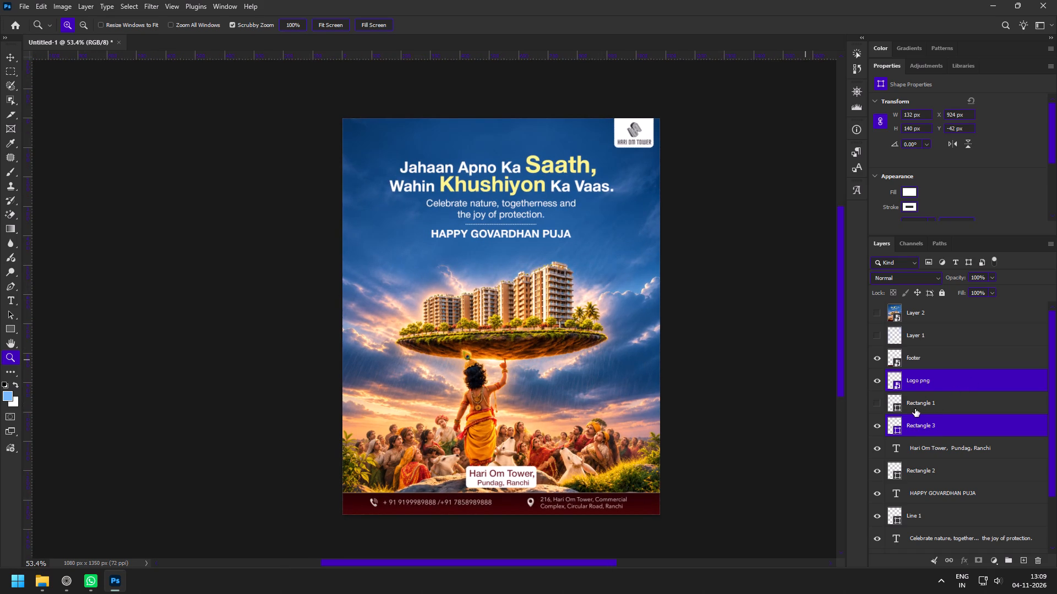
# Compare the poster with and without the Rectangle 1 layer.
pyautogui.click(915, 409)
pyautogui.click(880, 403)
pyautogui.click(880, 403)
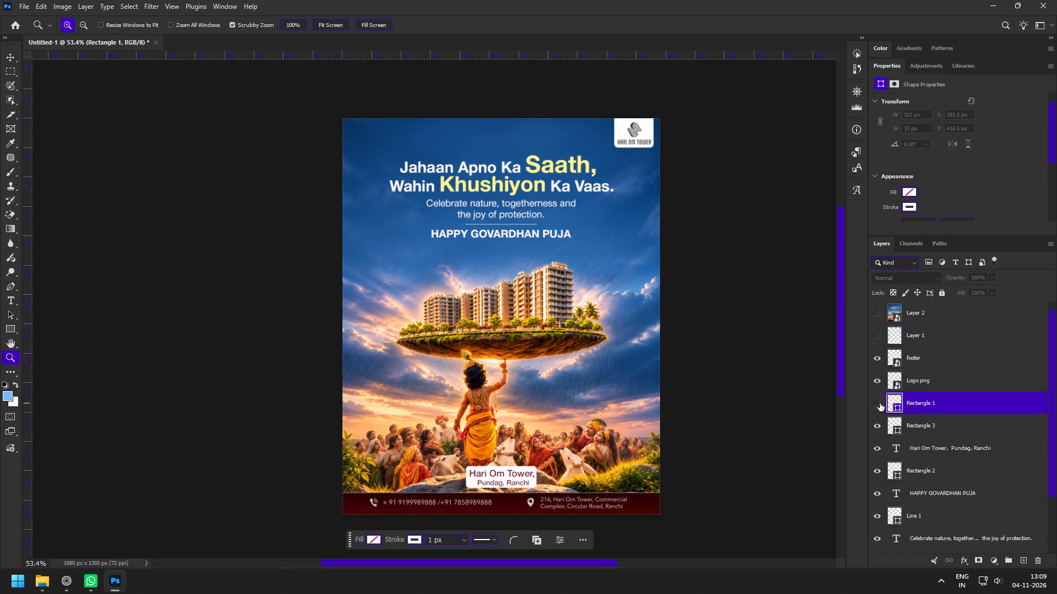
# Show the light-blue glow layer and set its opacity to 63%.
pyautogui.click(875, 337)
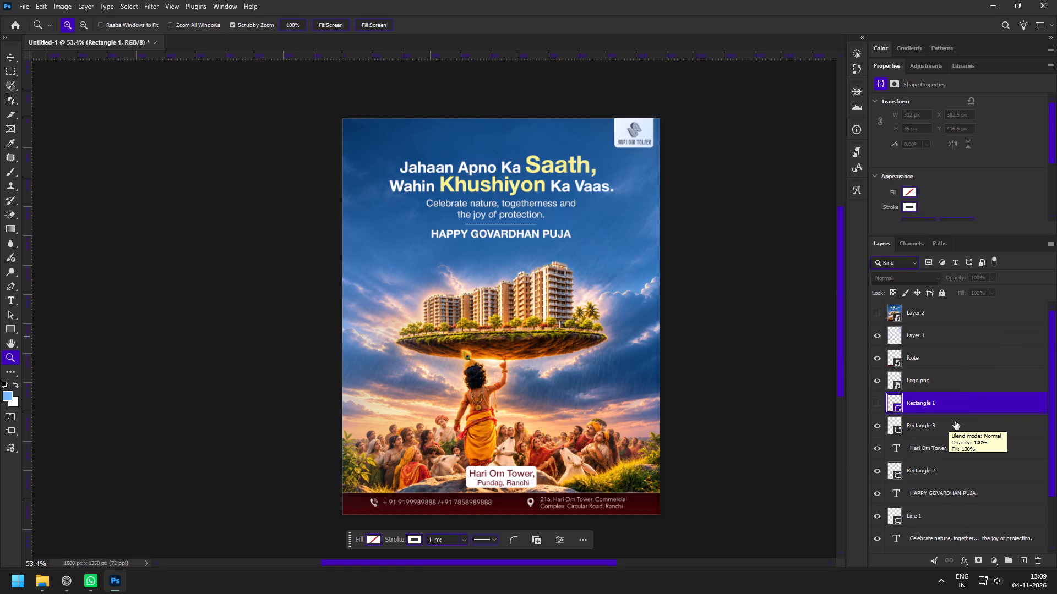
pyautogui.scroll(3, 962, 421)
pyautogui.click(937, 339)
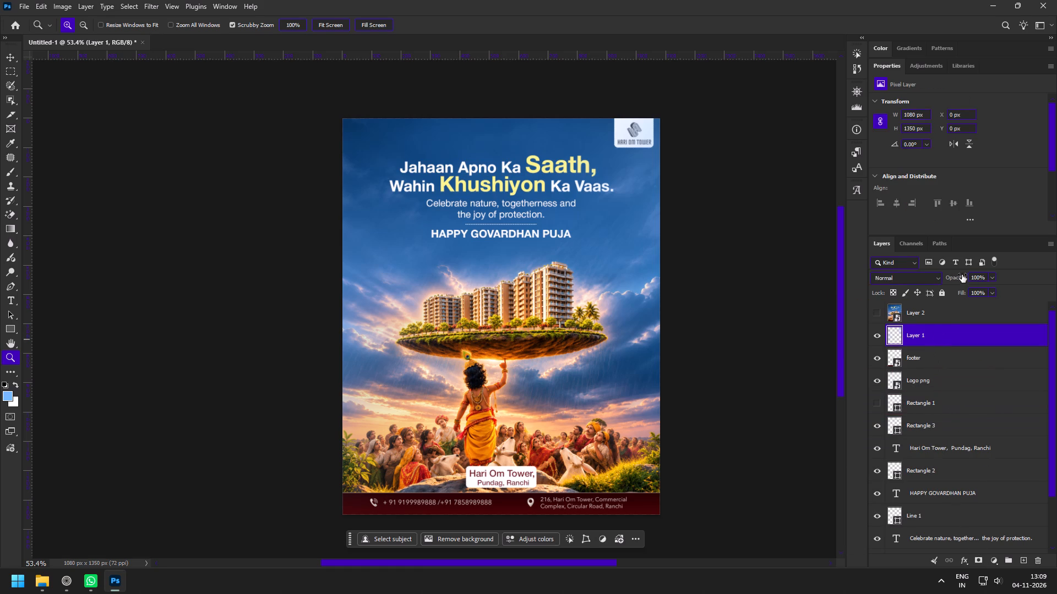
pyautogui.moveTo(961, 274); pyautogui.dragTo(948, 274)
pyautogui.moveTo(957, 278); pyautogui.dragTo(949, 278)
# Stamp all visible layers into a new merged layer above the glow layer and convert it to a smart object.
pyautogui.hotkey('ctrl', 'alt', 'shift', 'e')
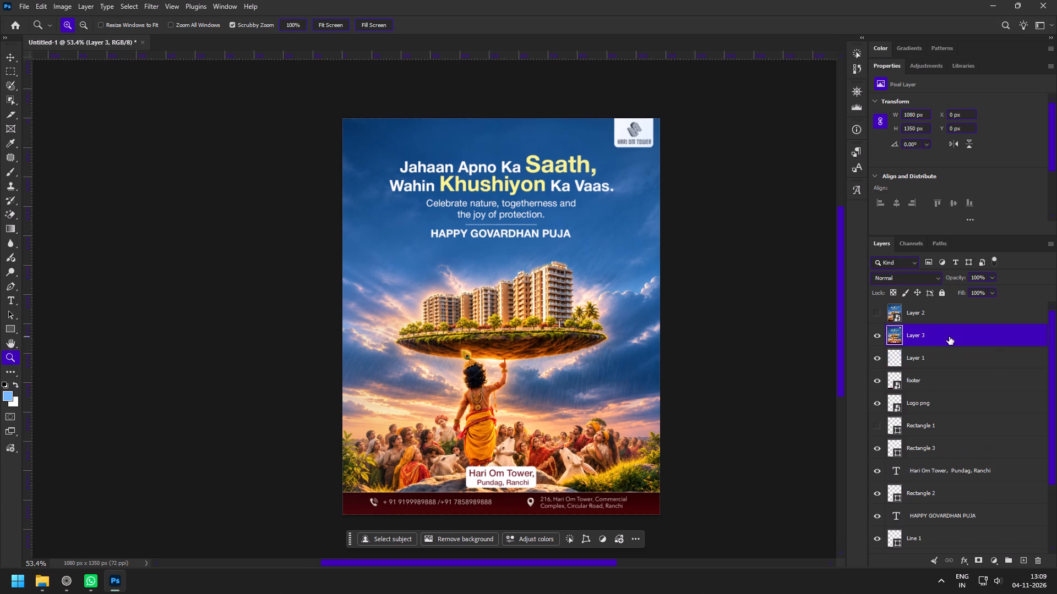
pyautogui.press('F8')
# Load the new merged smart object's outline as a selection and copy the poster image.
pyautogui.keyDown('ctrl'); pyautogui.click(897, 330); pyautogui.keyUp('ctrl')
pyautogui.hotkey('ctrl', 'c')
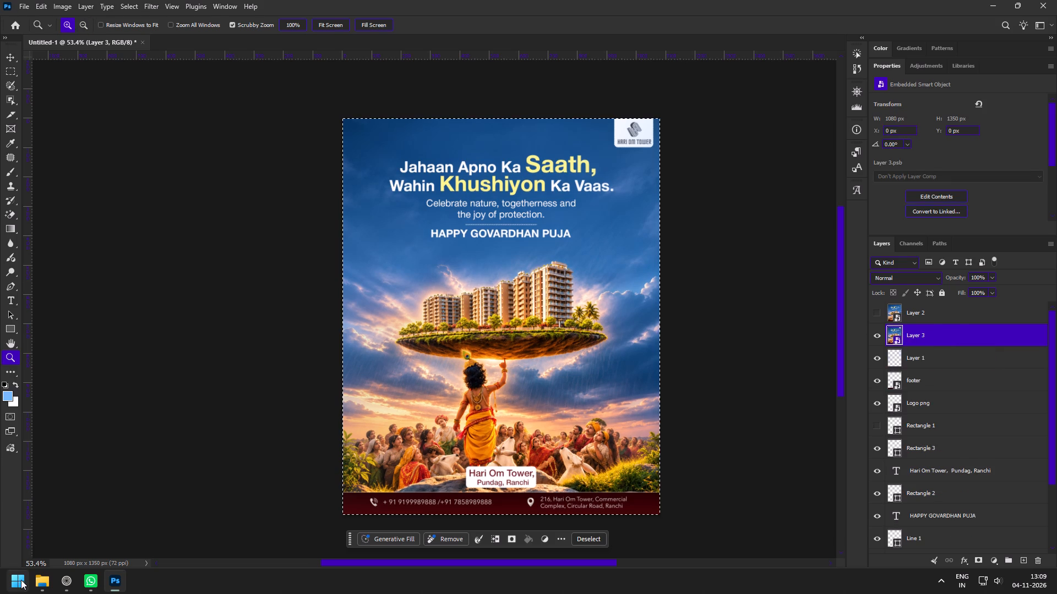
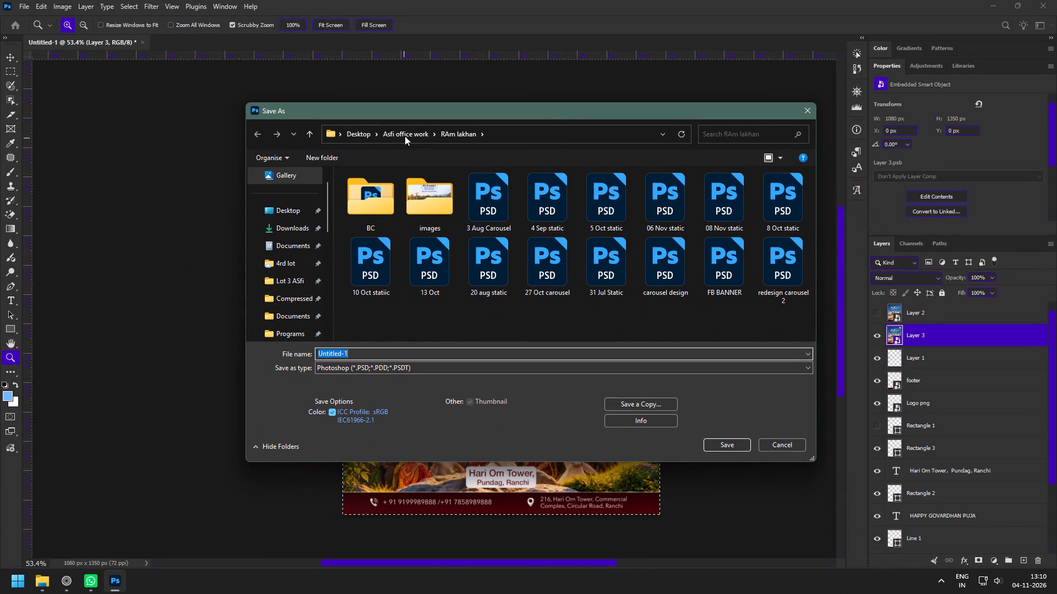
# Choose the Hariom Tower folder within Asfi office work as the document's save location and start editing the file name.
pyautogui.click(406, 135)
pyautogui.click(459, 281)
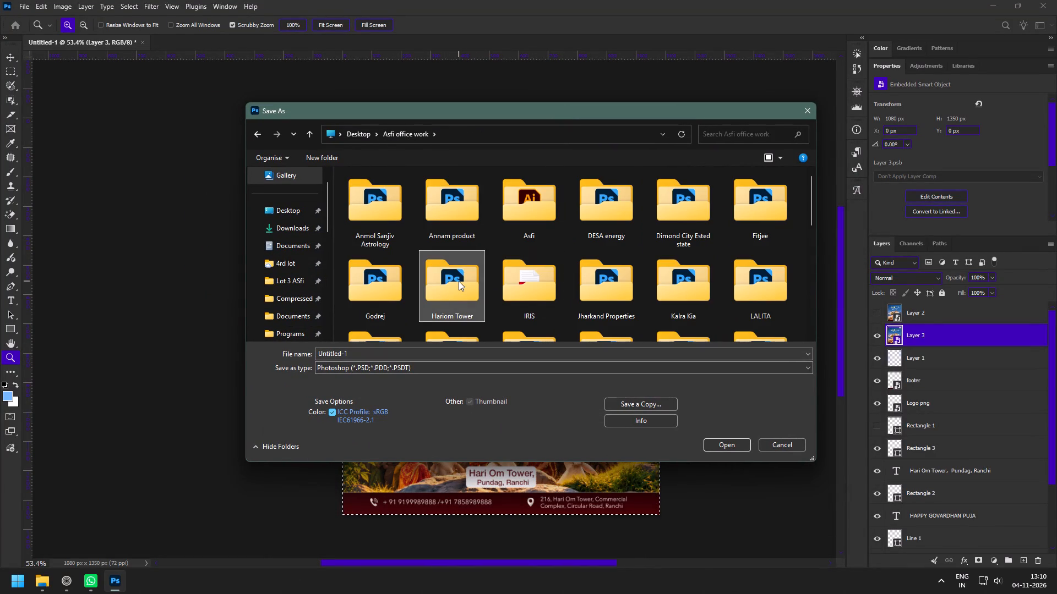
pyautogui.doubleClick(459, 281)
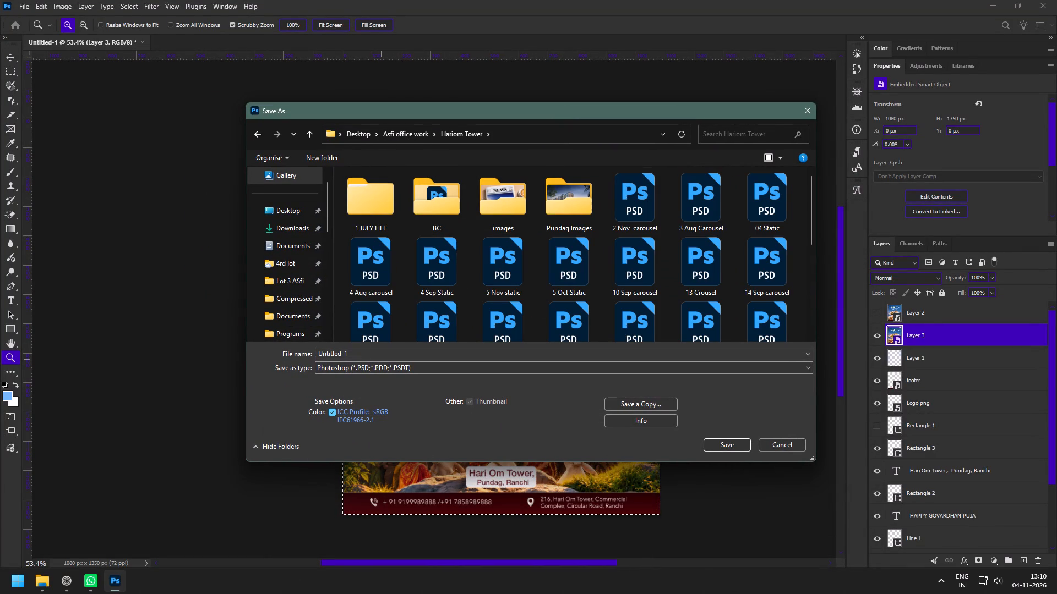
pyautogui.click(356, 345)
pyautogui.click(352, 354)
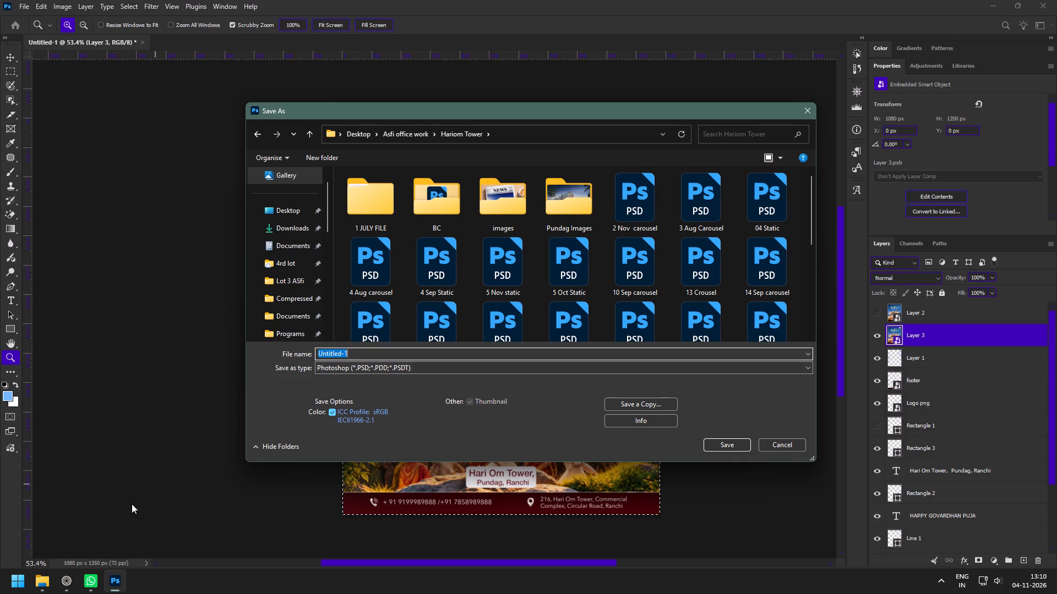
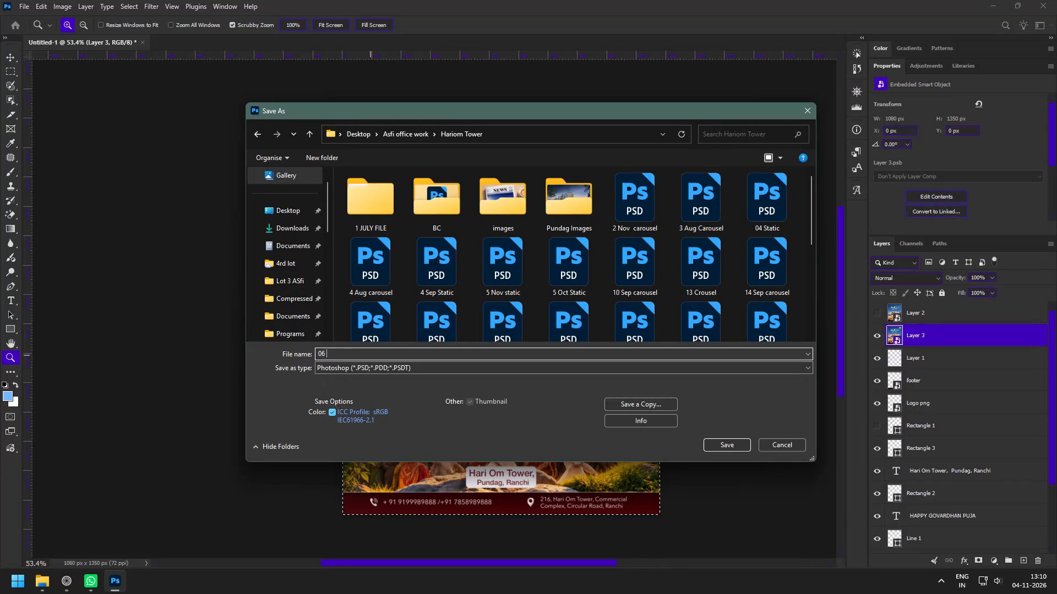
# Enter 06 Nov as the beginning of the Govardhan Puja poster's file name.
pyautogui.hotkey('shift', 'd')
pyautogui.press('BackSpace')
pyautogui.write('Nov')
pyautogui.press('space')
# Switch to the Zen browser and search the web for gobardhan puja in a new tab to check the festival date.
pyautogui.click(64, 573)
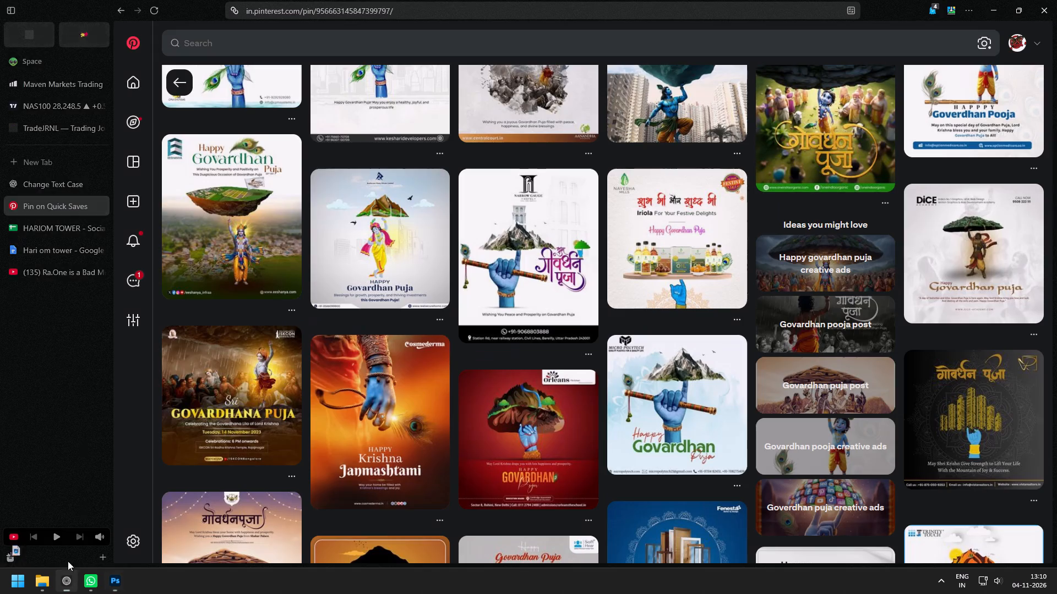
pyautogui.click(64, 167)
pyautogui.write('gob')
pyautogui.write('ardhan puja')
pyautogui.press('Return')
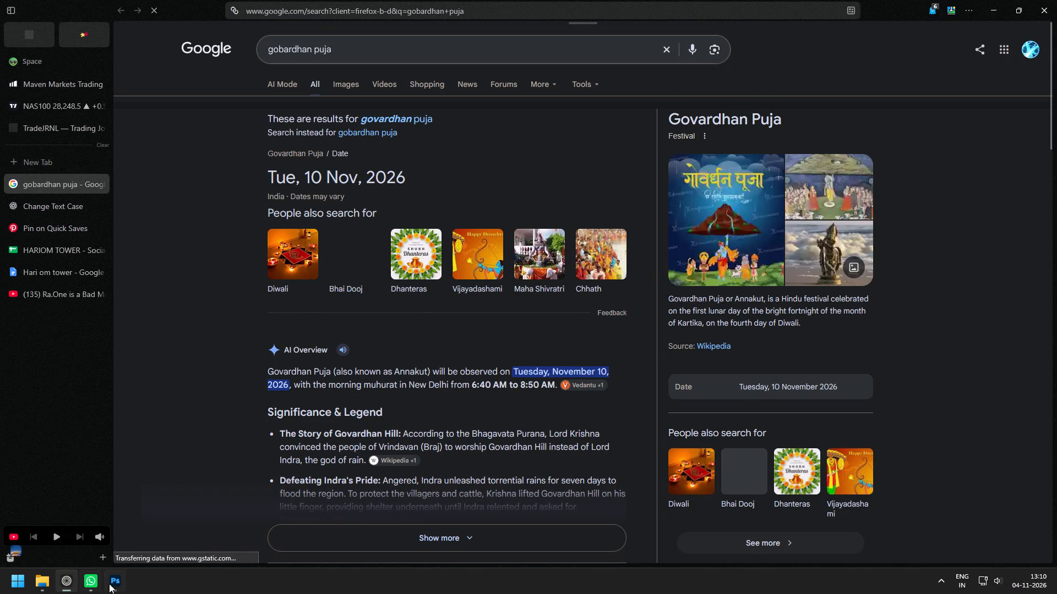
# Return to Photoshop, save the poster as 06 Nov static in PSD format with Maximize Compatibility on, and close the document.
pyautogui.click(117, 587)
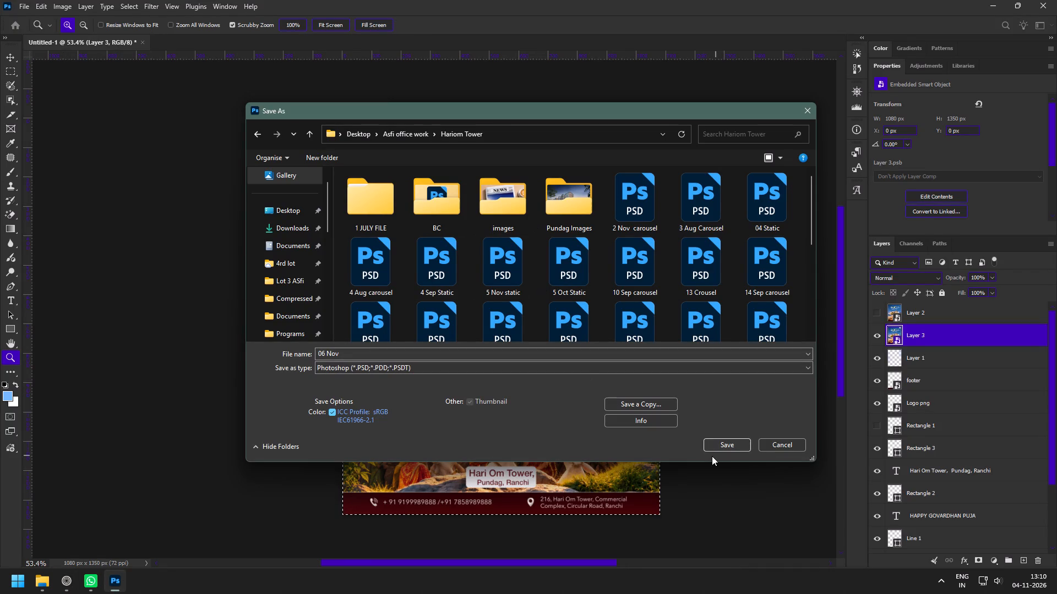
pyautogui.click(390, 358)
pyautogui.press('Right')
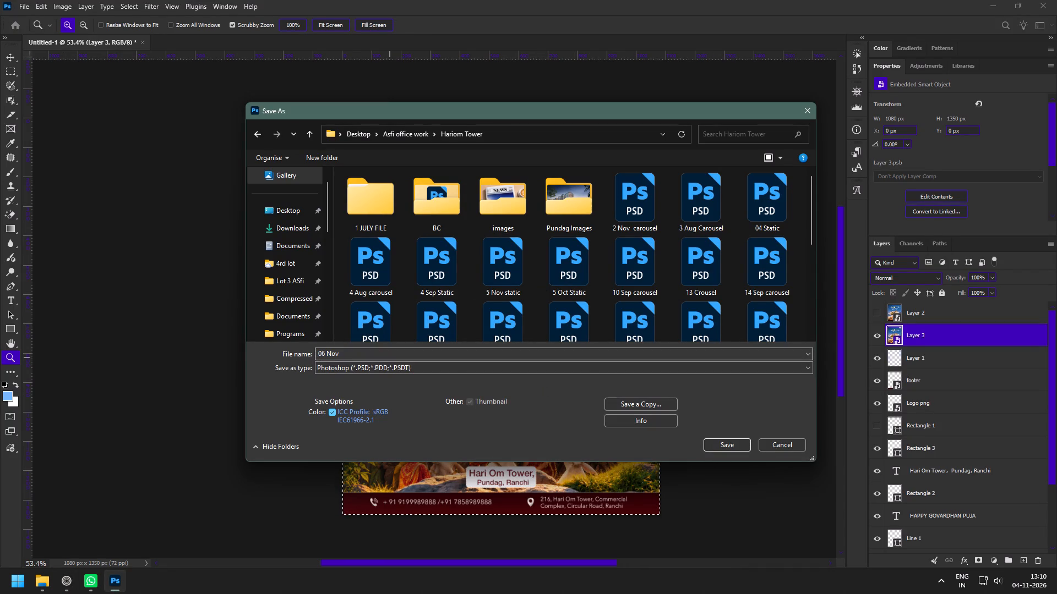
pyautogui.write('stt')
pyautogui.press('BackSpace')
pyautogui.write('atic')
pyautogui.press('space')
pyautogui.press('Return')
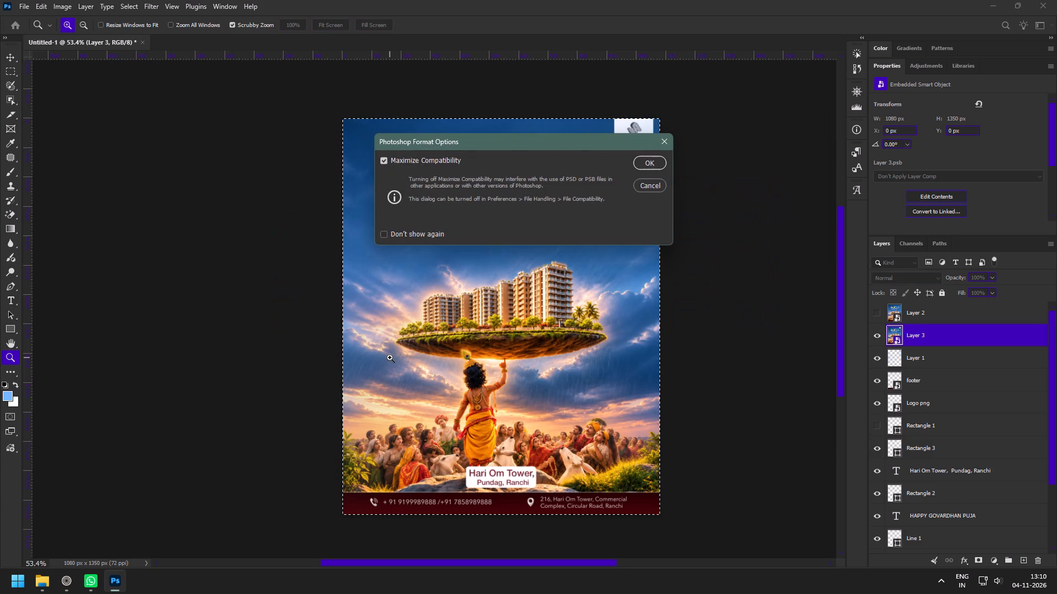
pyautogui.press('Return')
pyautogui.hotkey('ctrl', 's')
pyautogui.click(158, 41)
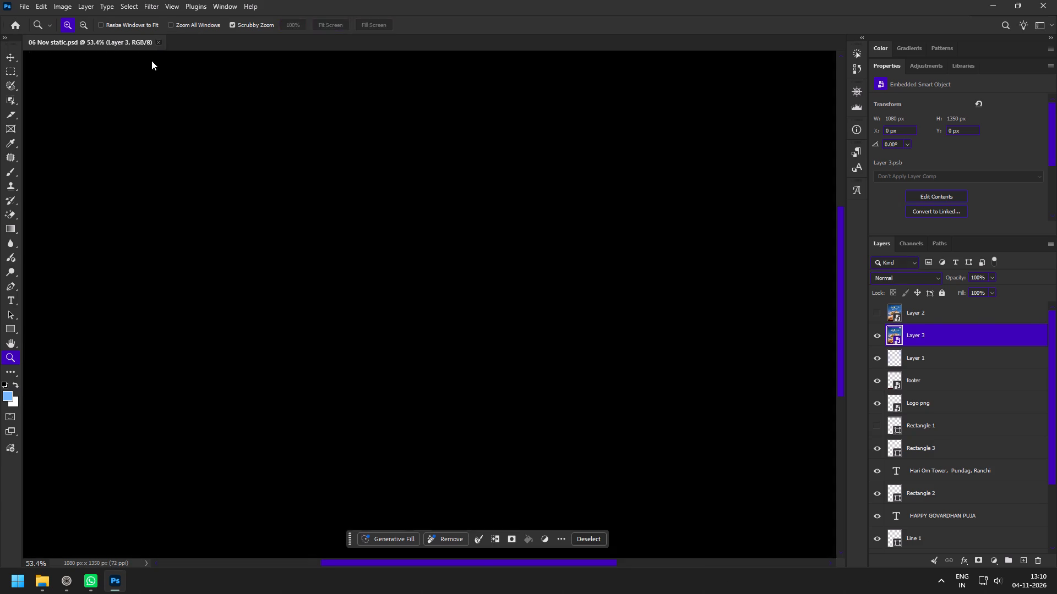